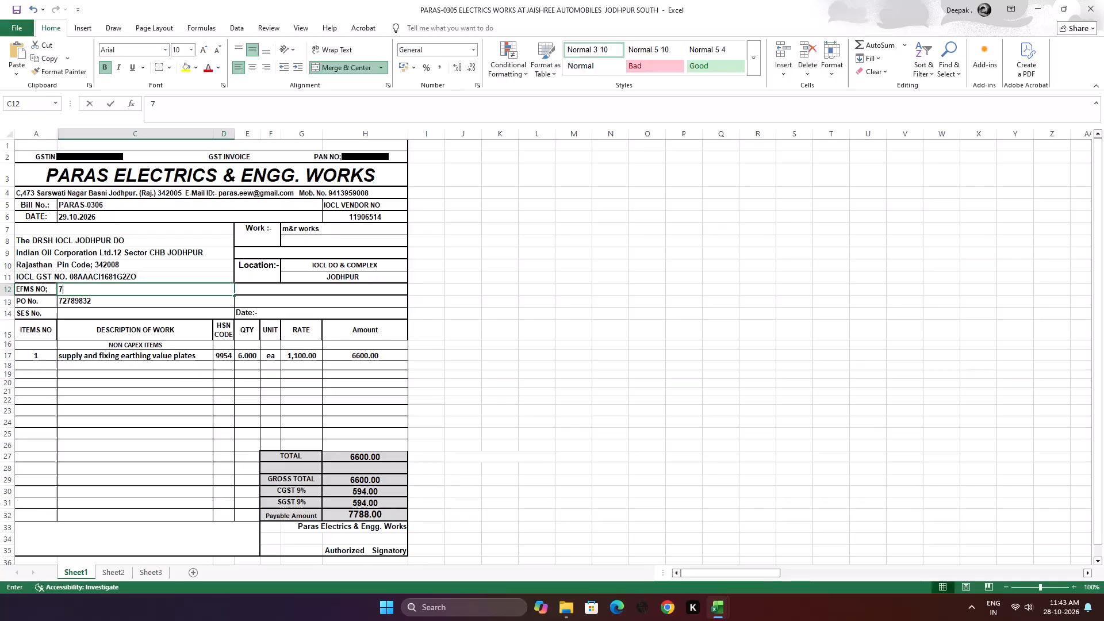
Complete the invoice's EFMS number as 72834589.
key(2)
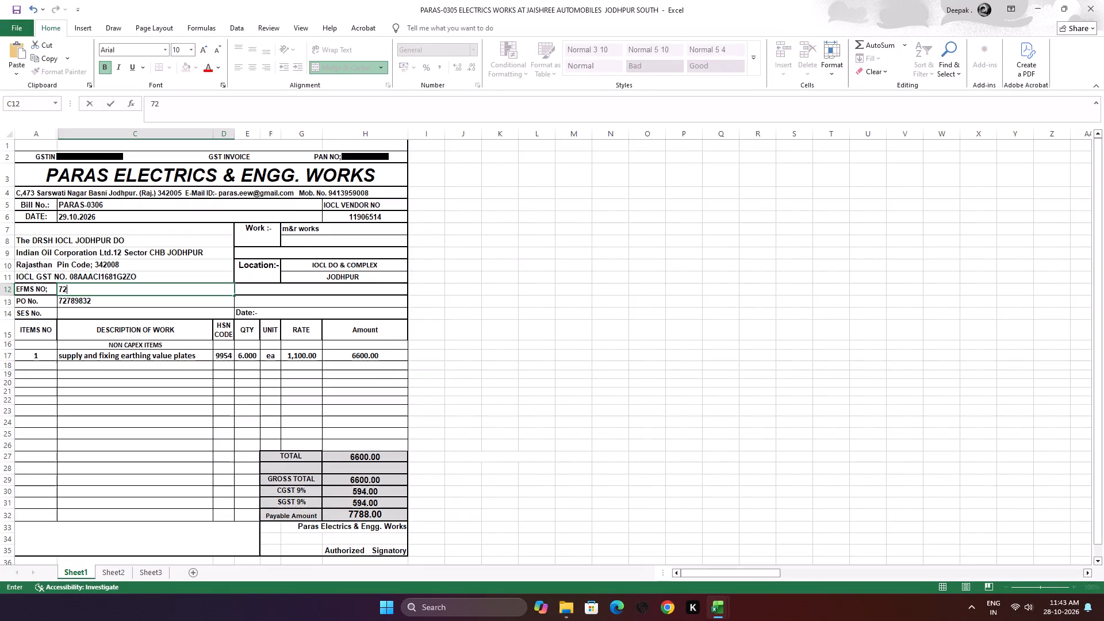
key(8)
key(3)
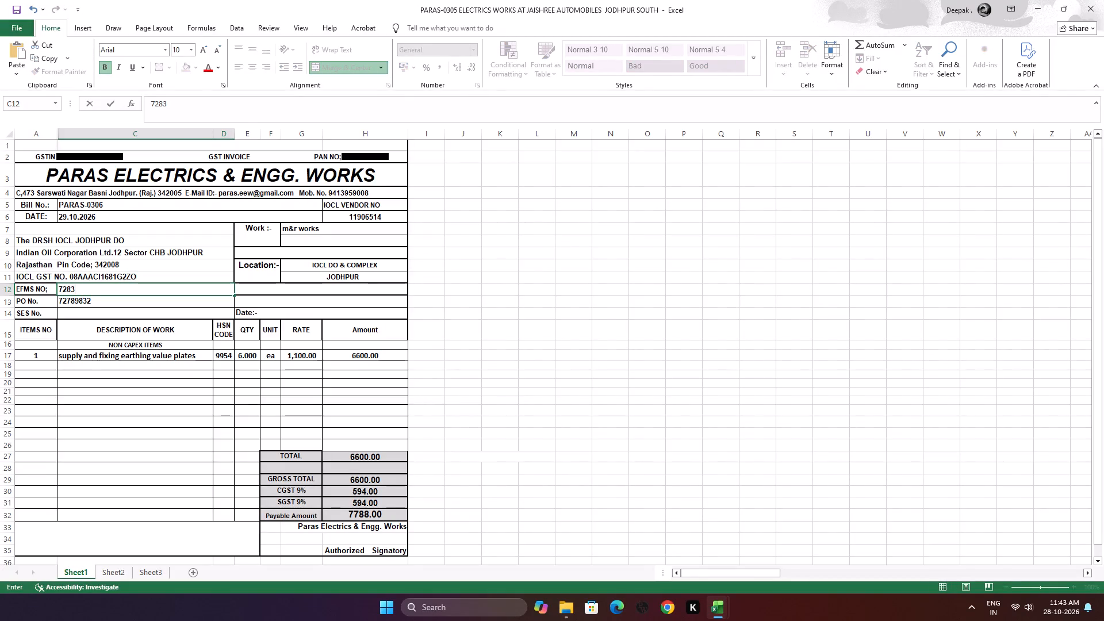
text(45)
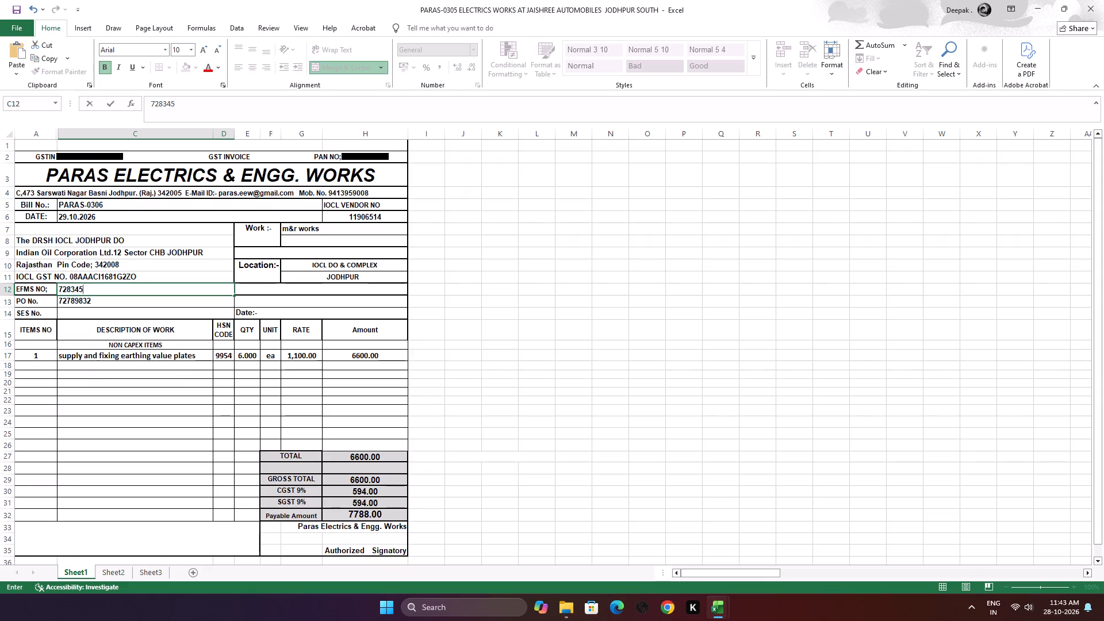
text(89)
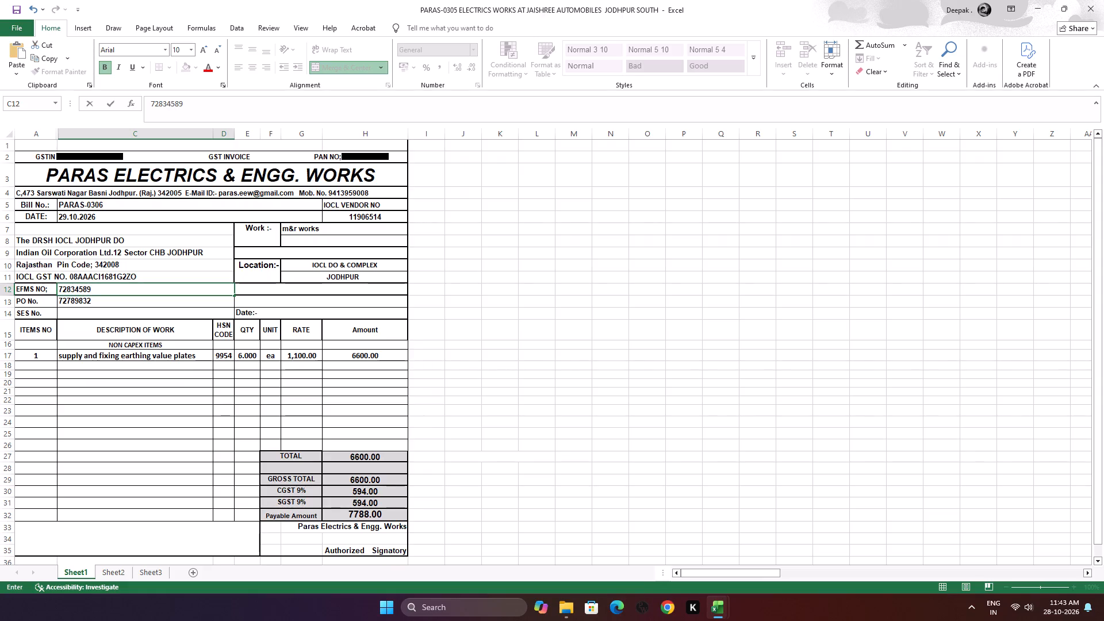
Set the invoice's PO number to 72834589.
click(133, 303)
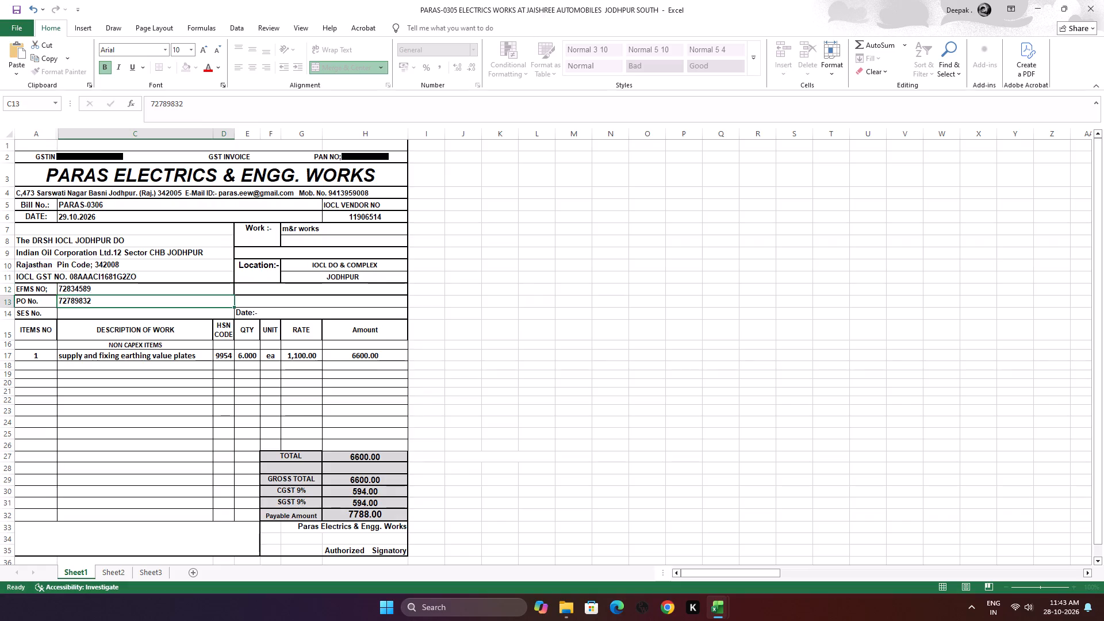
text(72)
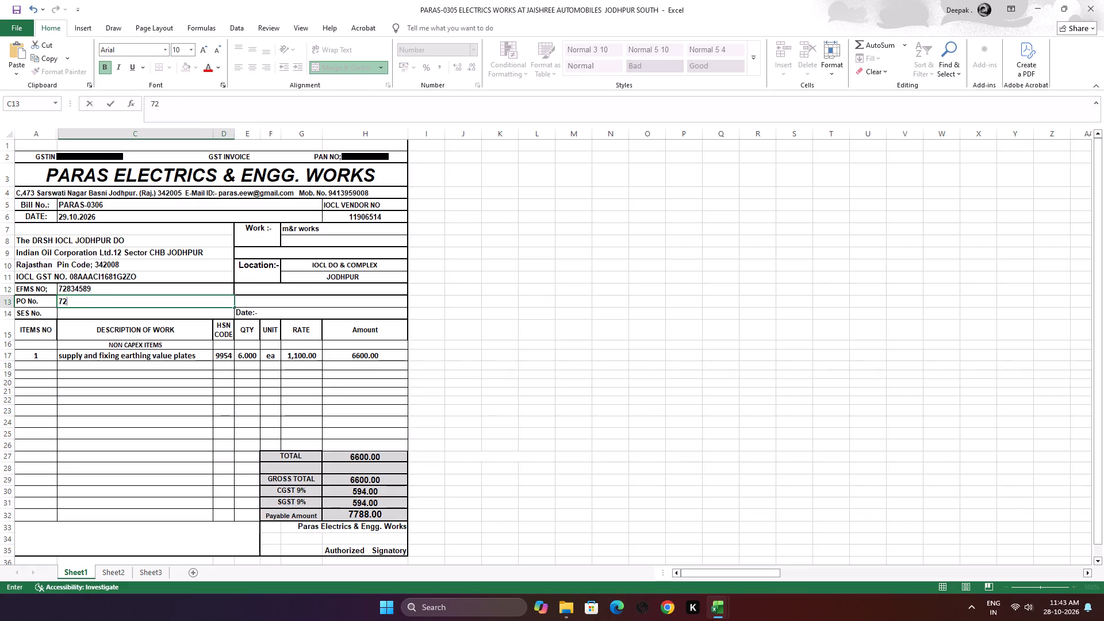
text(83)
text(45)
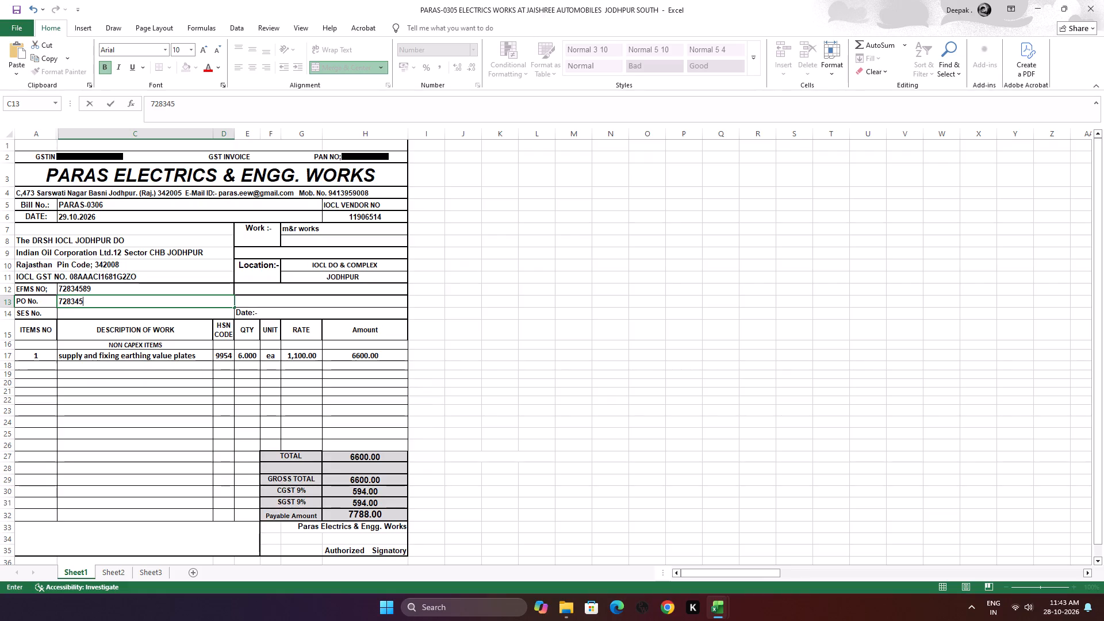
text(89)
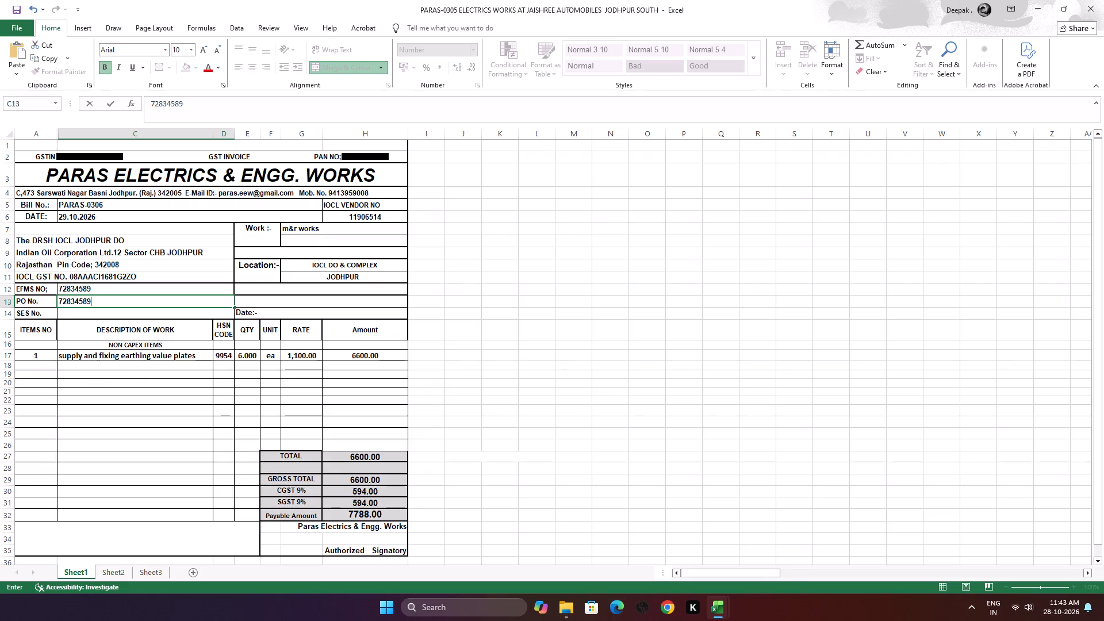
click(147, 340)
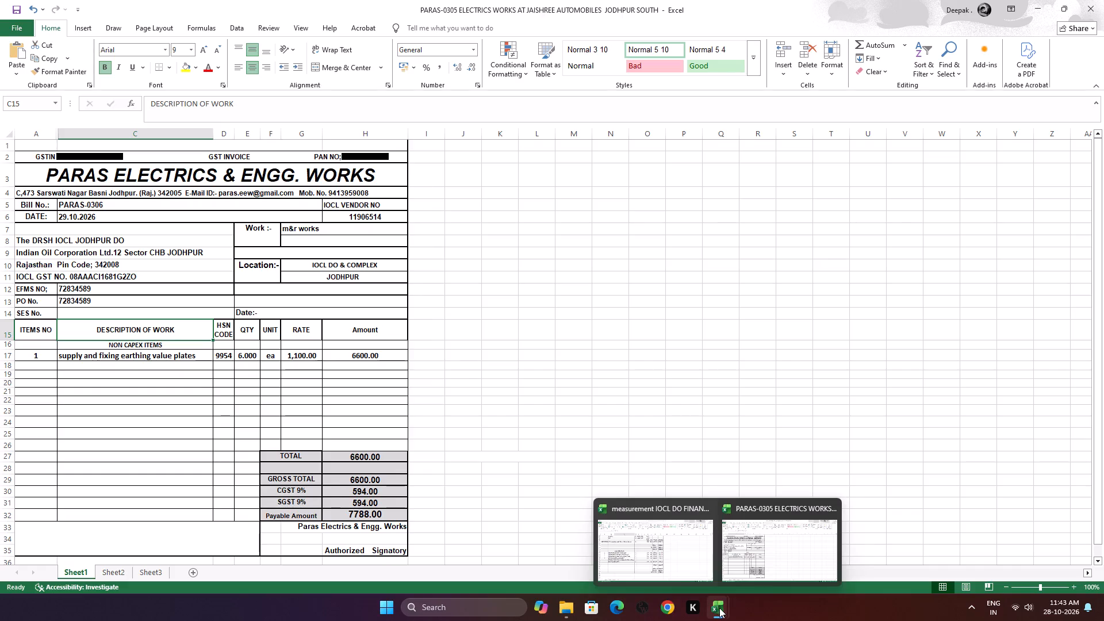
Copy the capex code MPLCN20400 from the measurement workbook into the invoice's first item number cell, A17.
click(661, 558)
scroll(320, 381, up, 19)
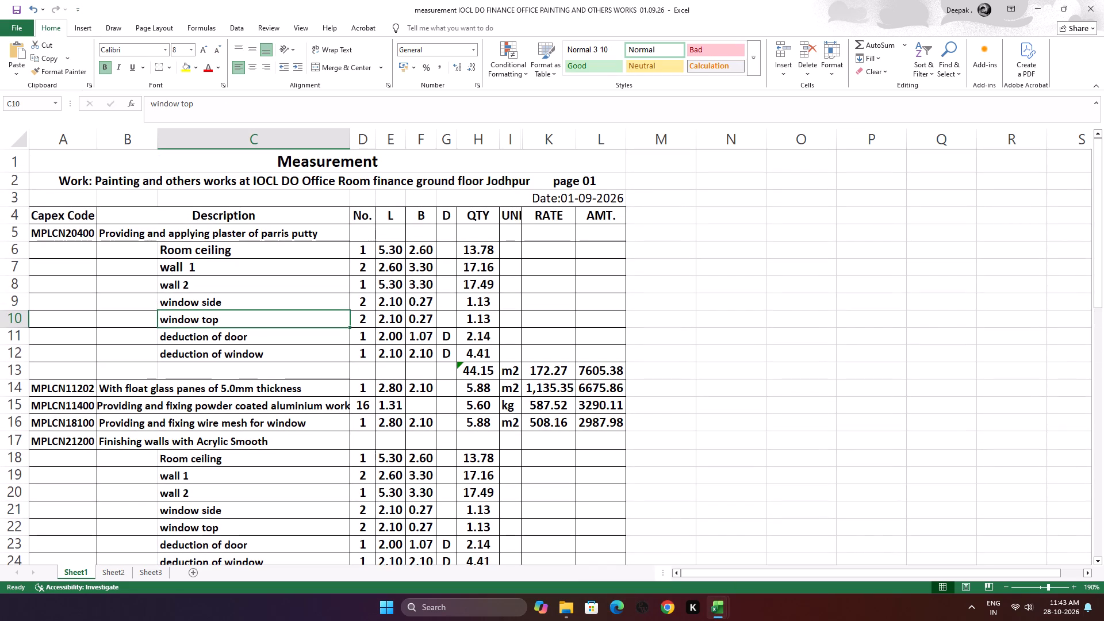
click(75, 236)
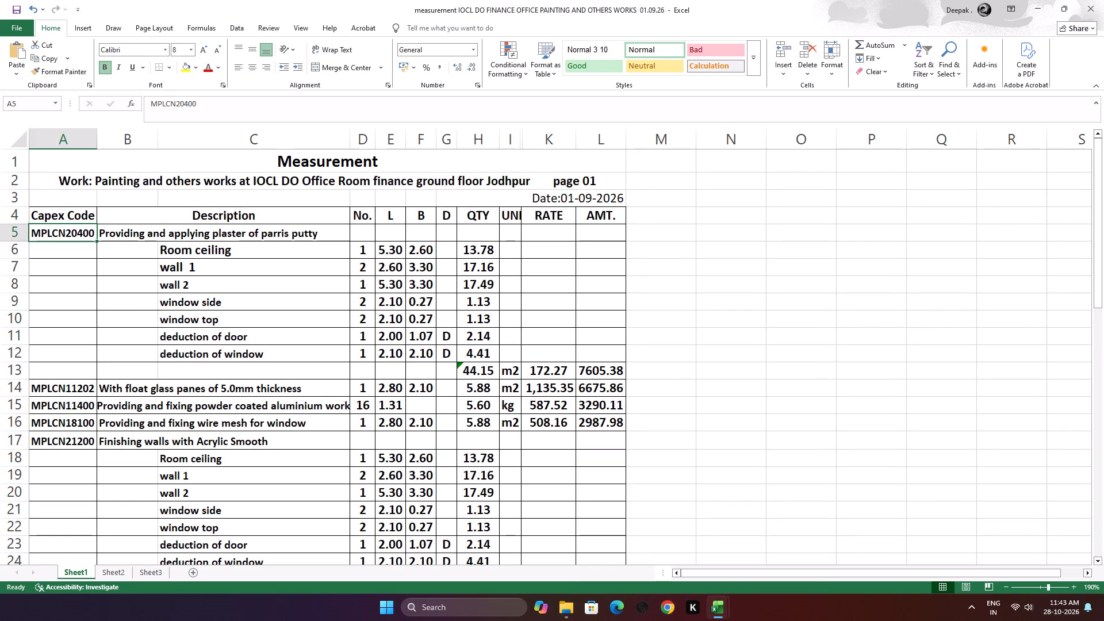
key(ctrl+c)
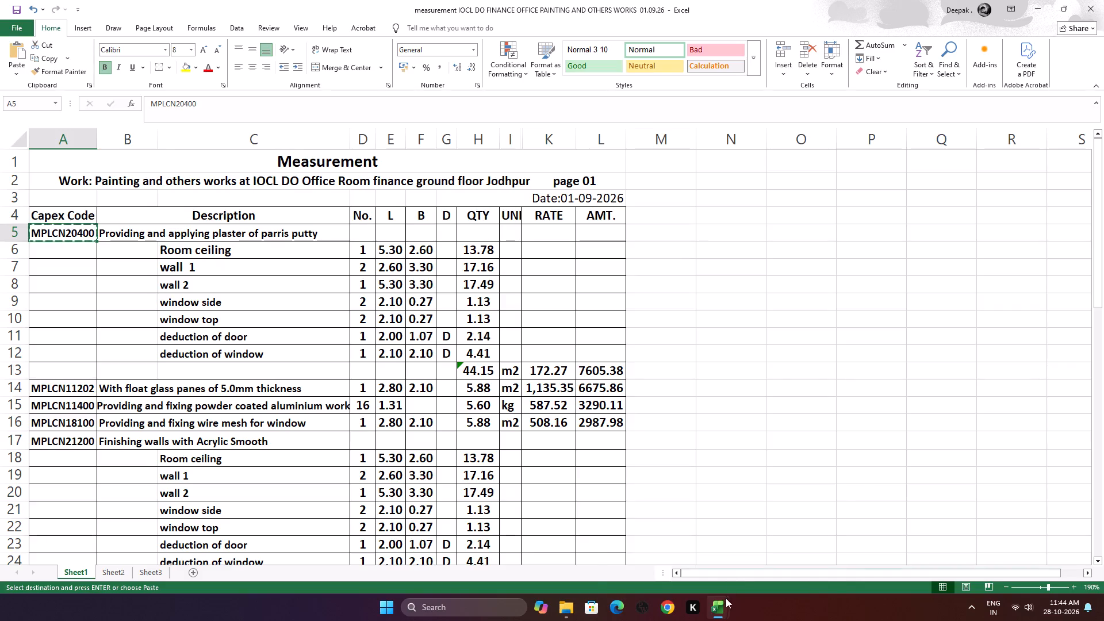
click(764, 555)
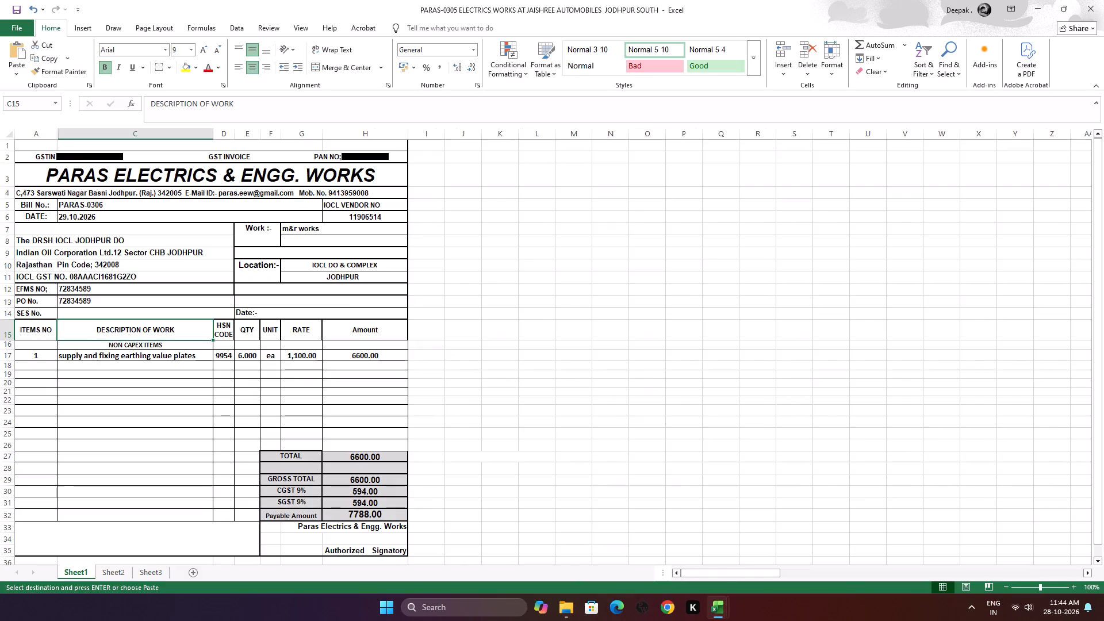
click(48, 355)
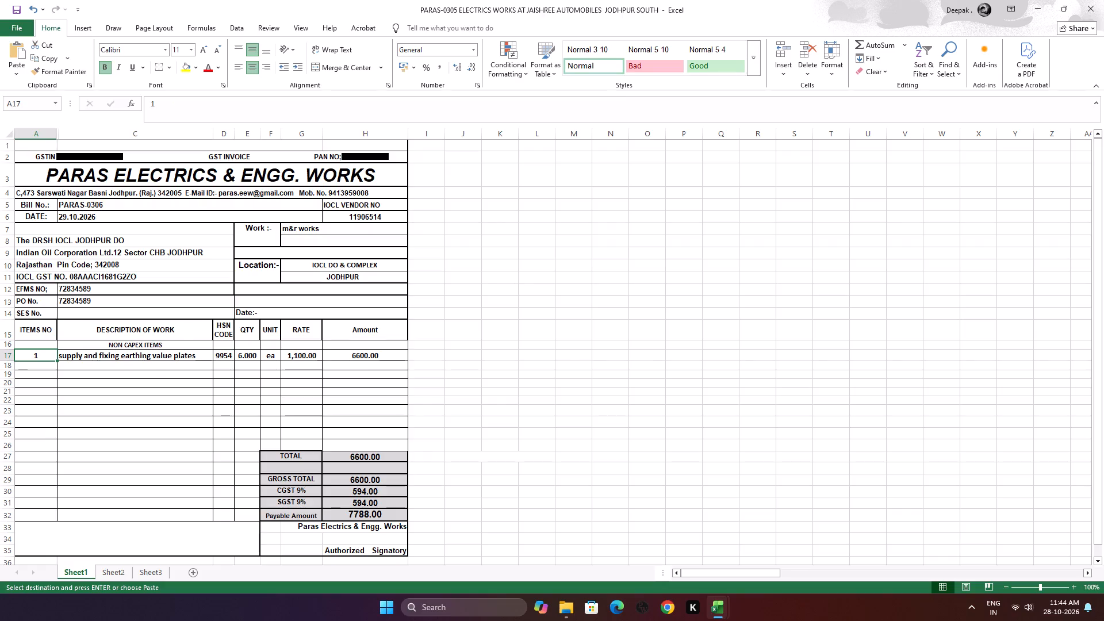
key(ctrl+v)
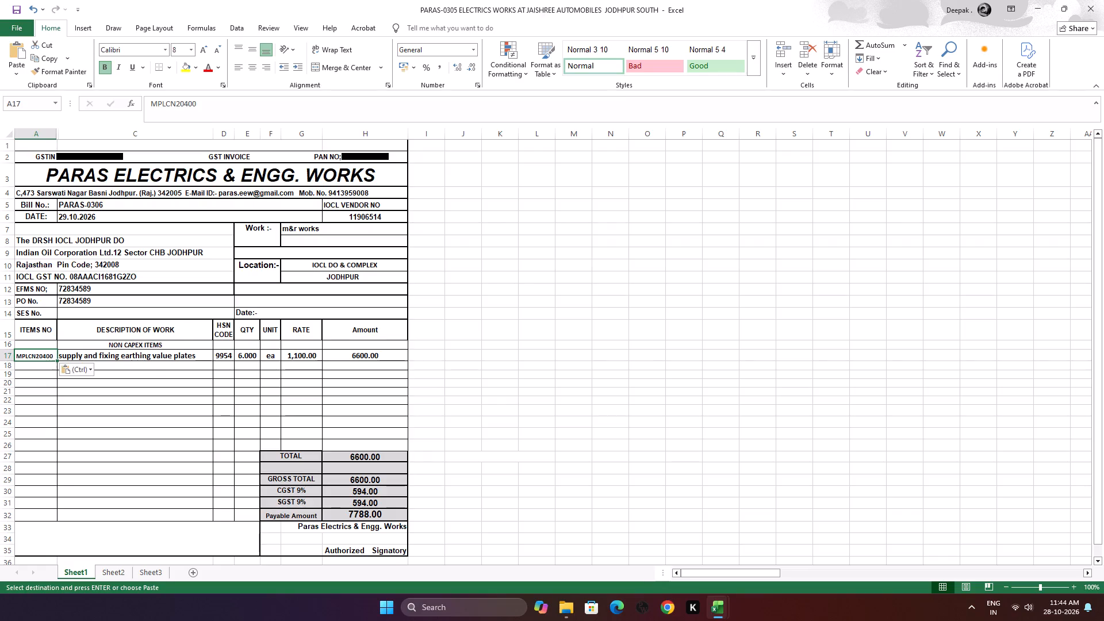
Copy the four consecutive capex codes MPLCN11202 to MPLCN21200 from the measurement workbook into invoice cells A18 to A21.
key(Down)
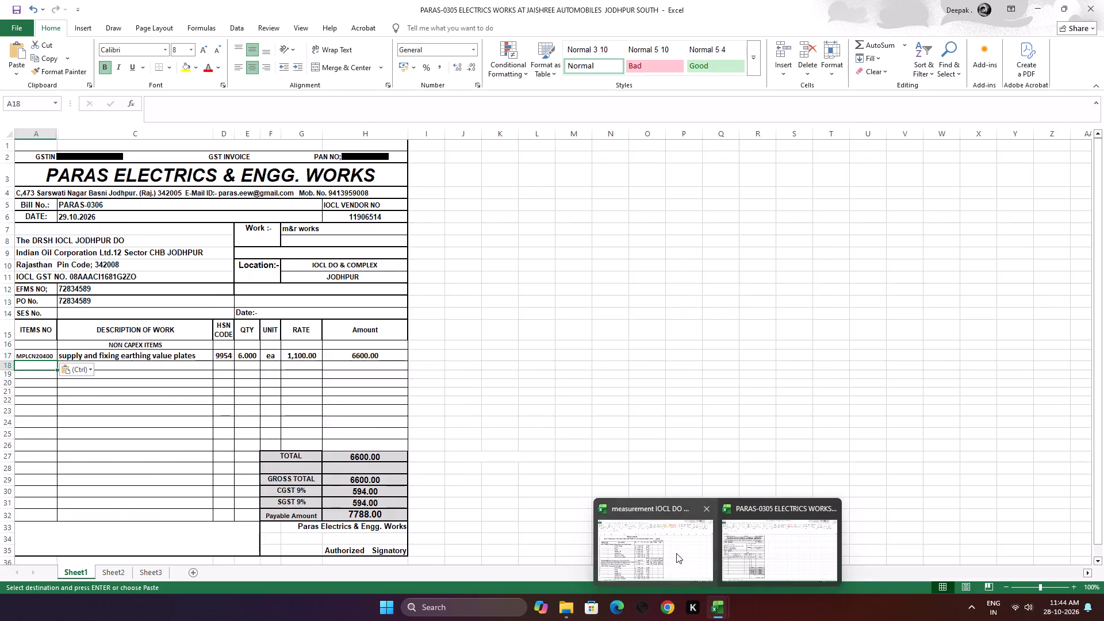
click(674, 550)
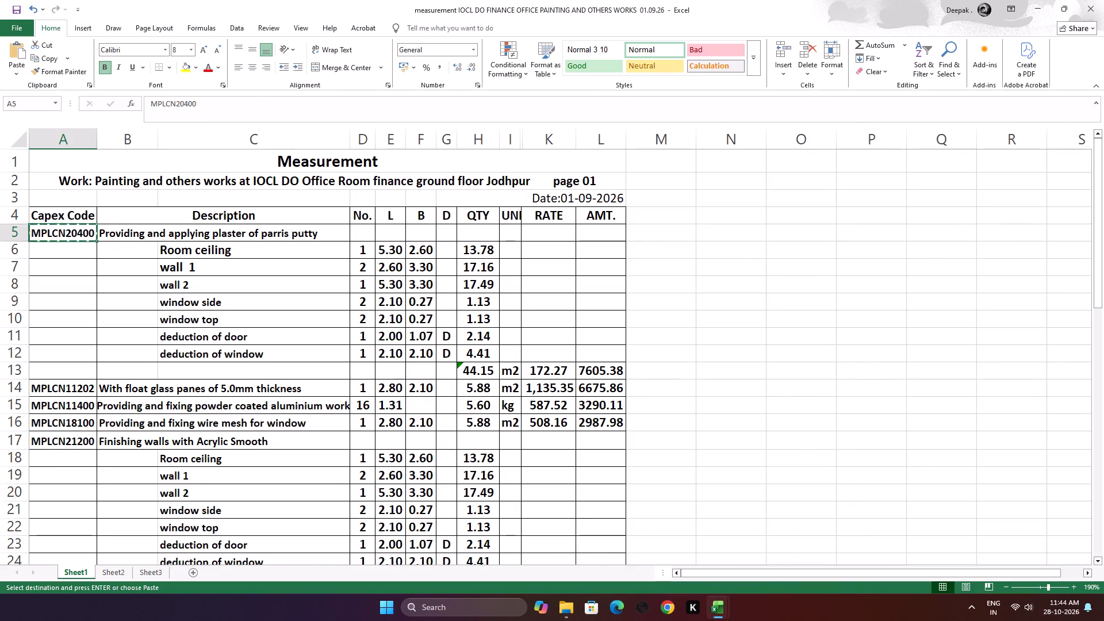
drag(76, 389, 78, 435)
key(ctrl+c)
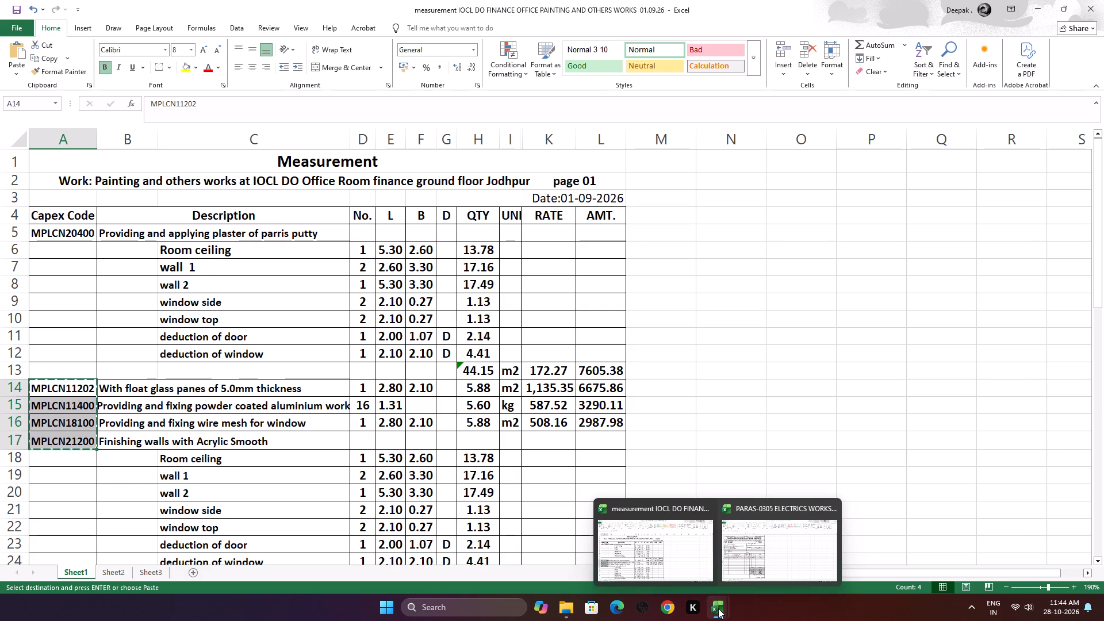
click(771, 561)
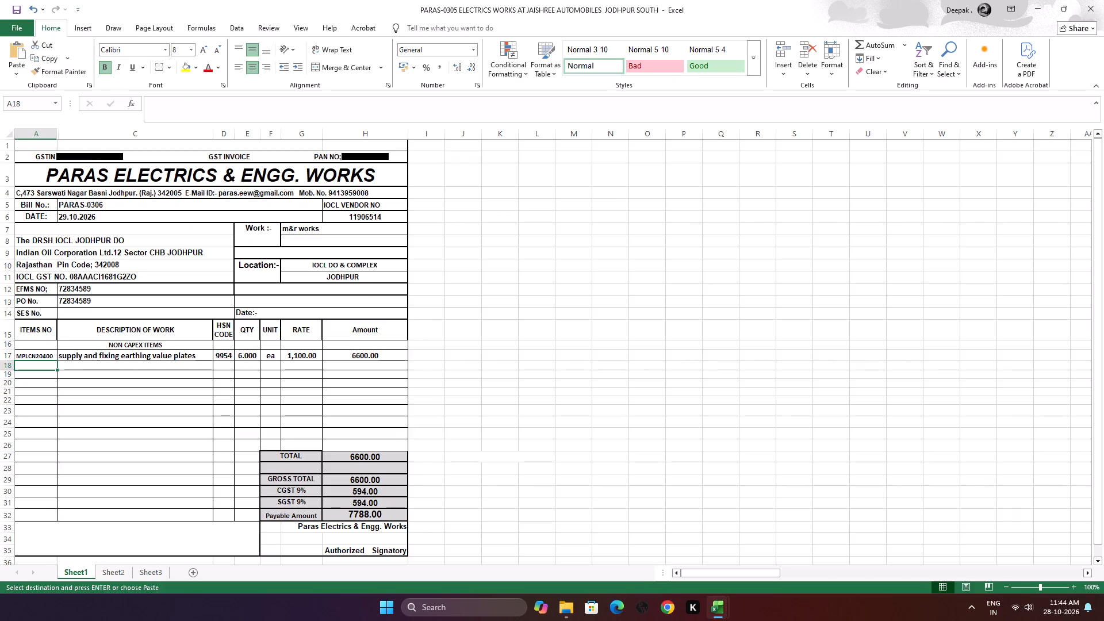
key(ctrl+v)
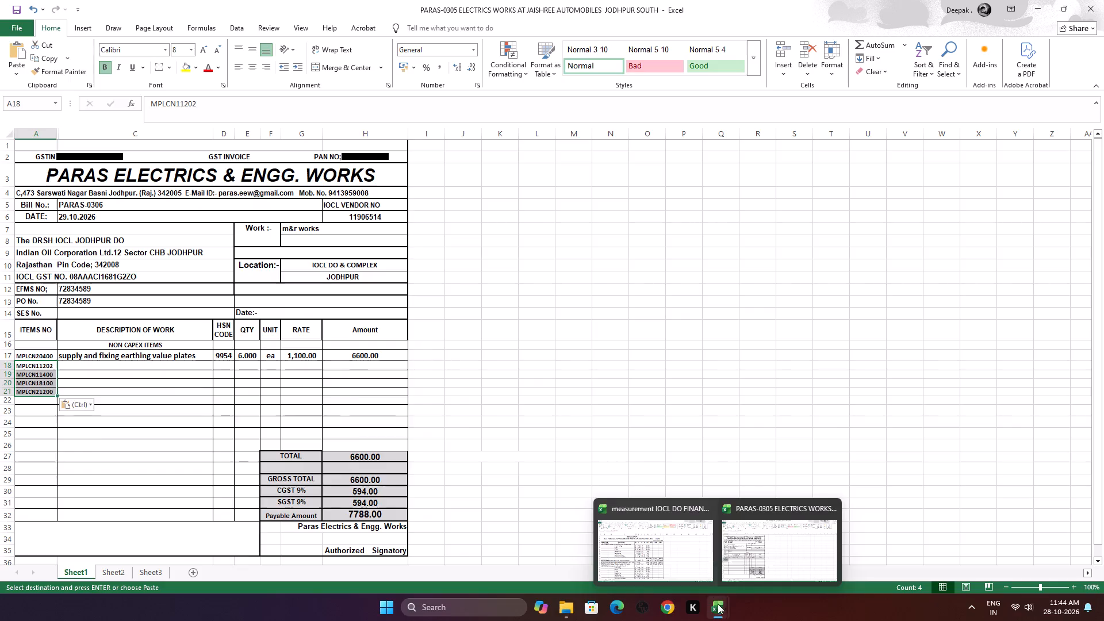
Copy the synthetic enamel painting code MPLCN23200 from the measurement workbook into invoice cell A22.
click(680, 563)
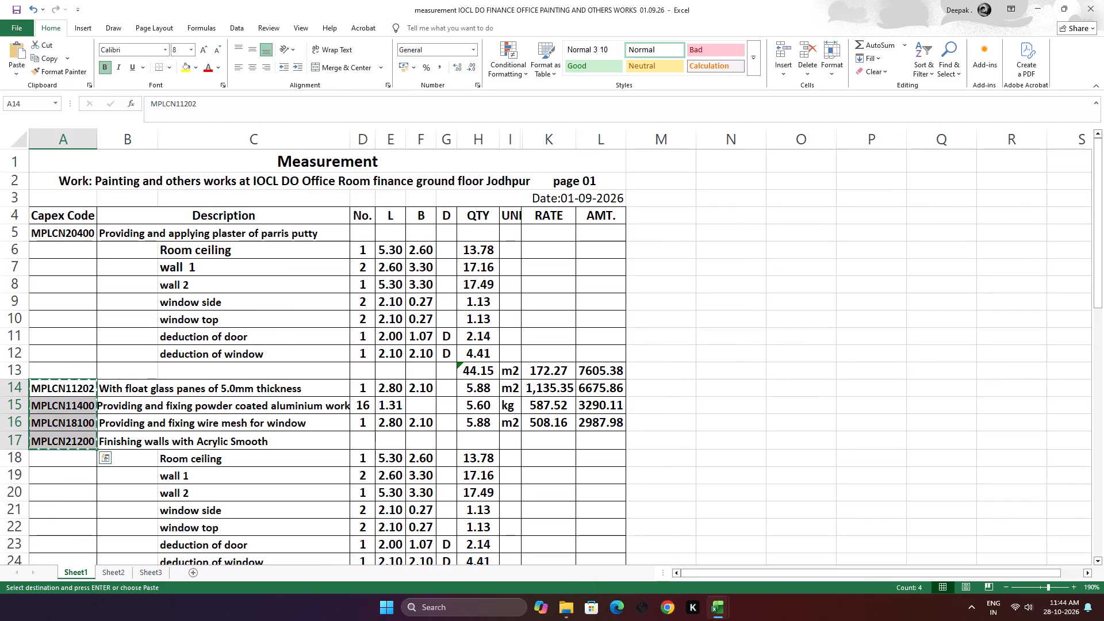
scroll(227, 306, down, 5)
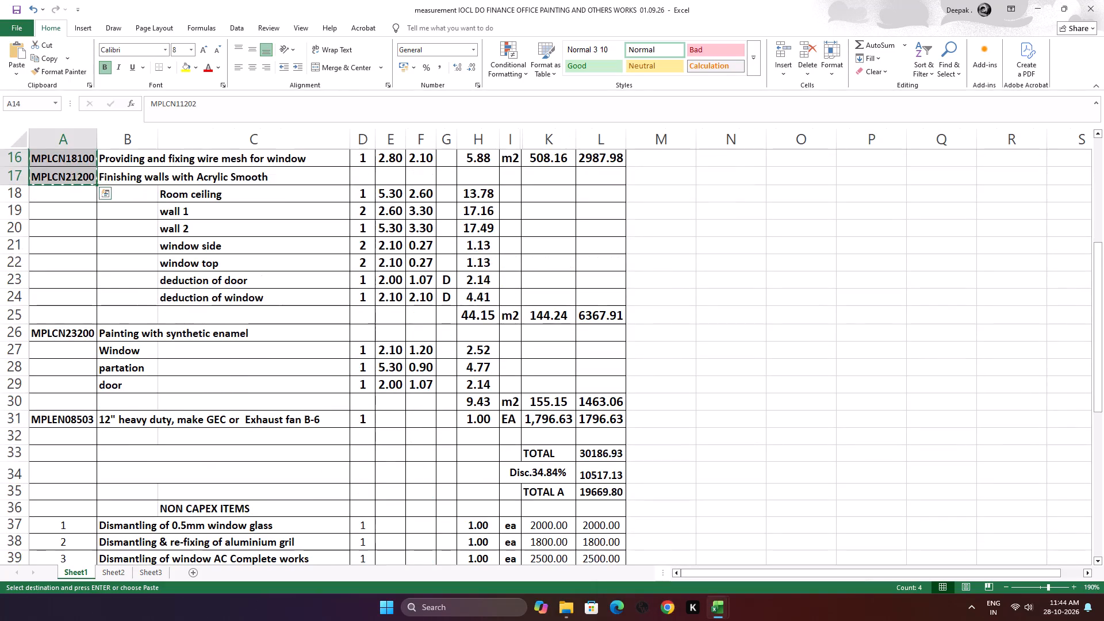
scroll(227, 306, down, 1)
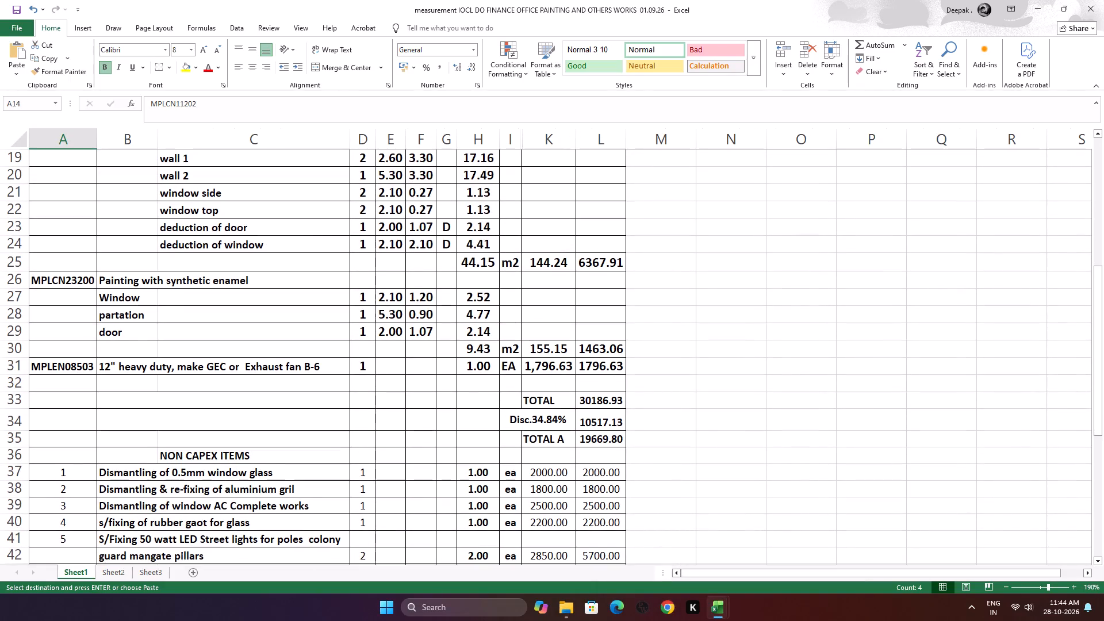
click(82, 282)
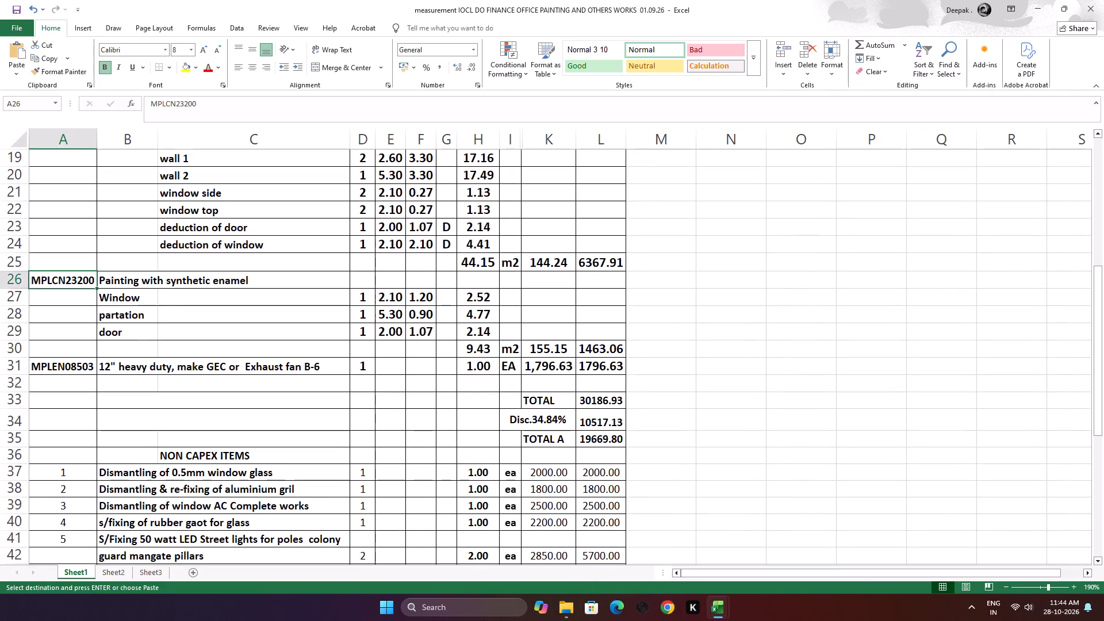
key(ctrl+c)
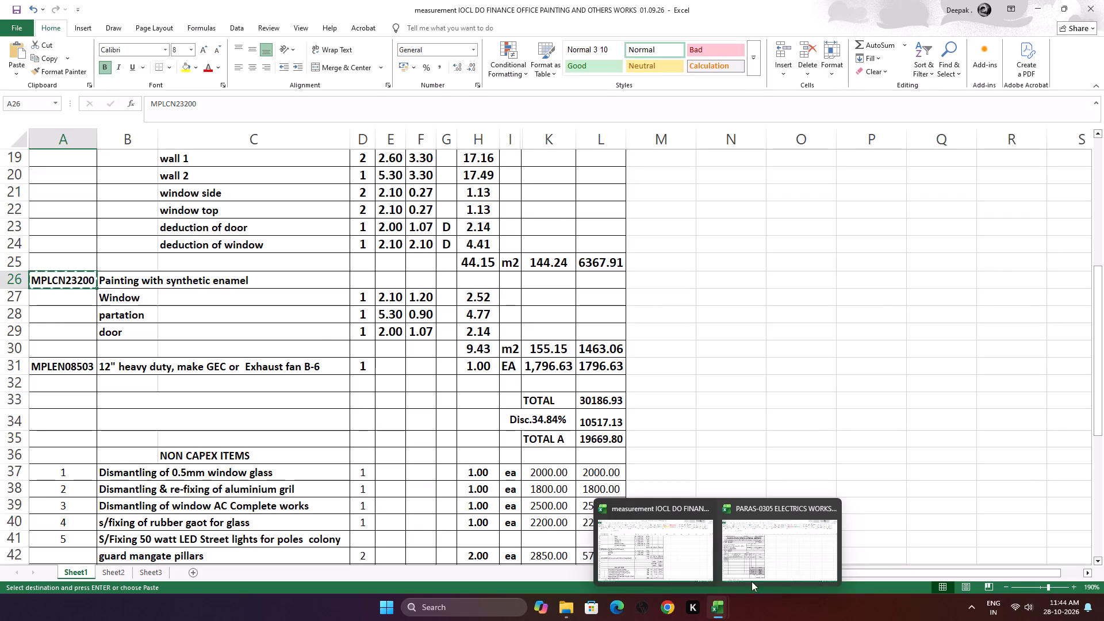
click(794, 550)
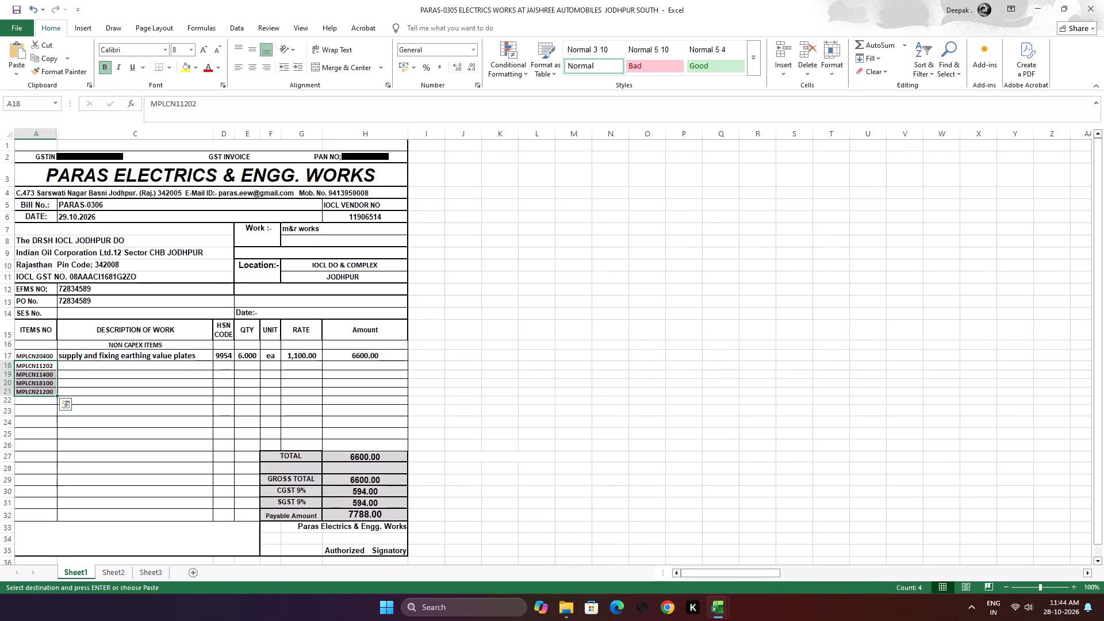
click(51, 400)
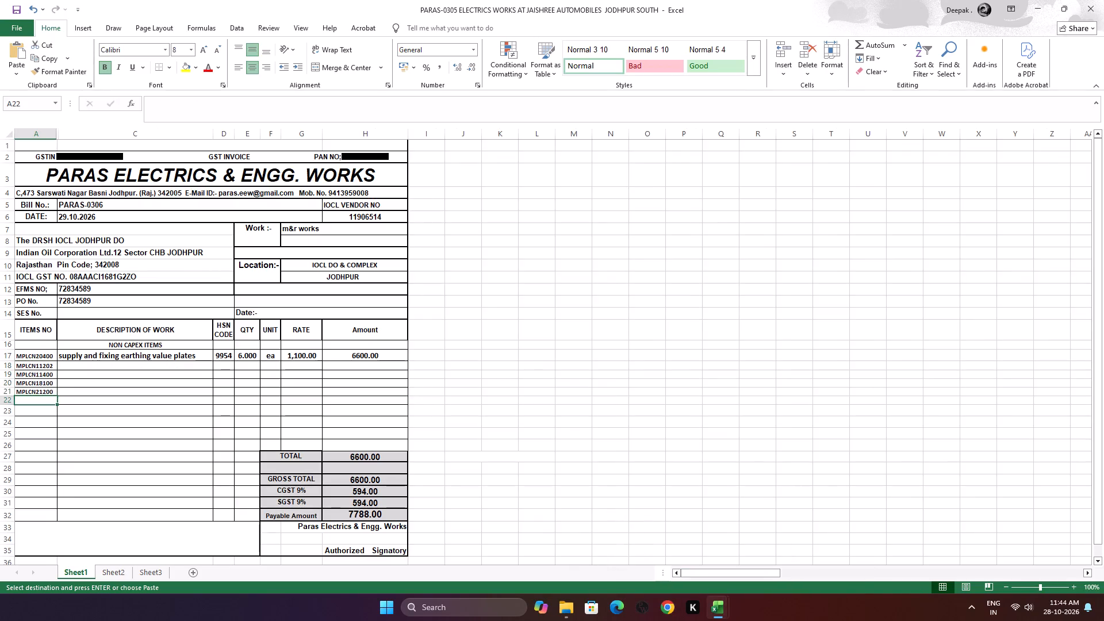
key(ctrl+v)
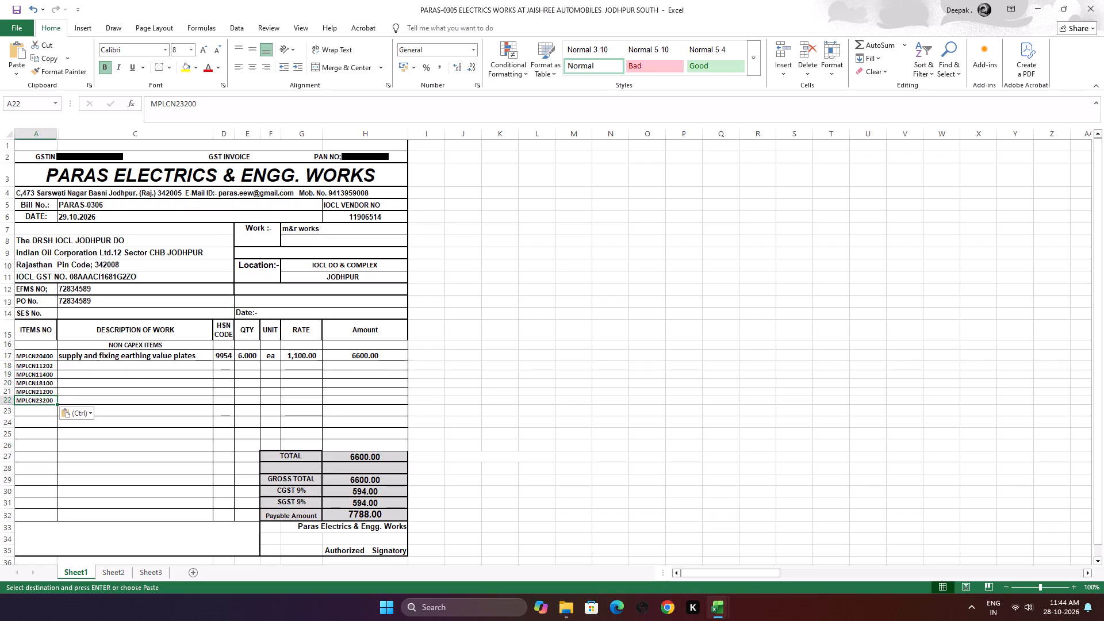
Copy the exhaust fan code MPLEN08503 from the measurement workbook into invoice cell A23.
key(Down)
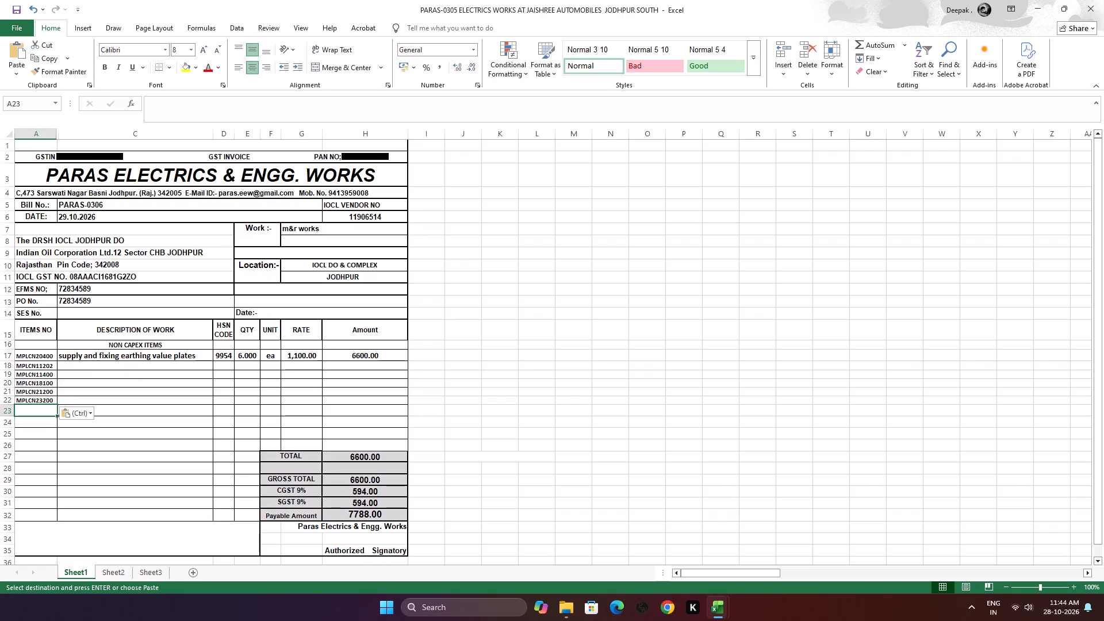
click(666, 546)
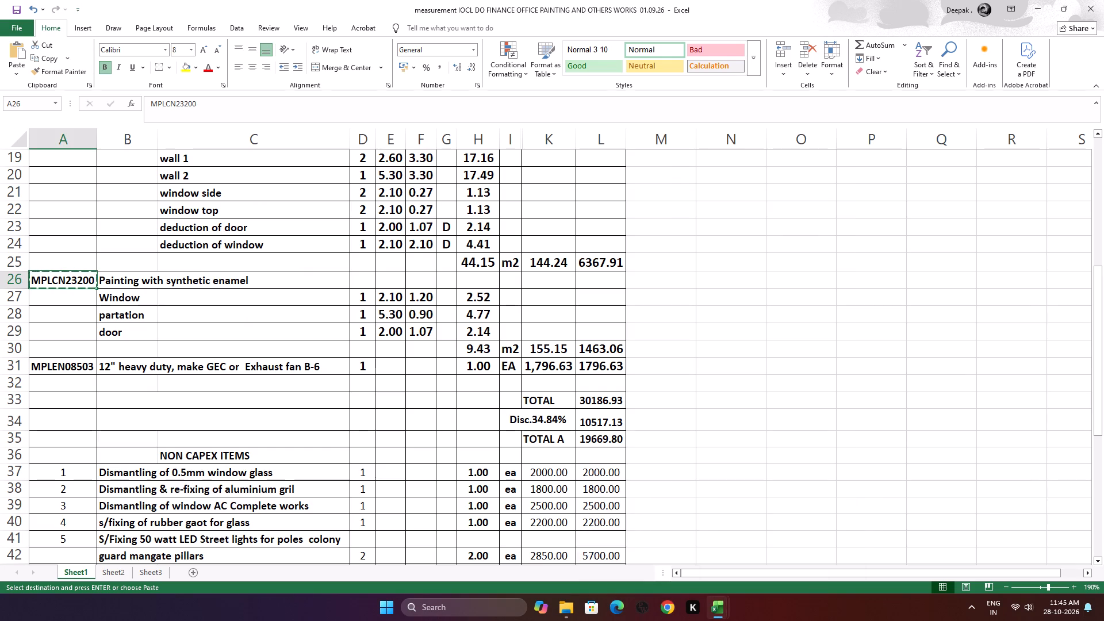
click(79, 370)
key(ctrl+c)
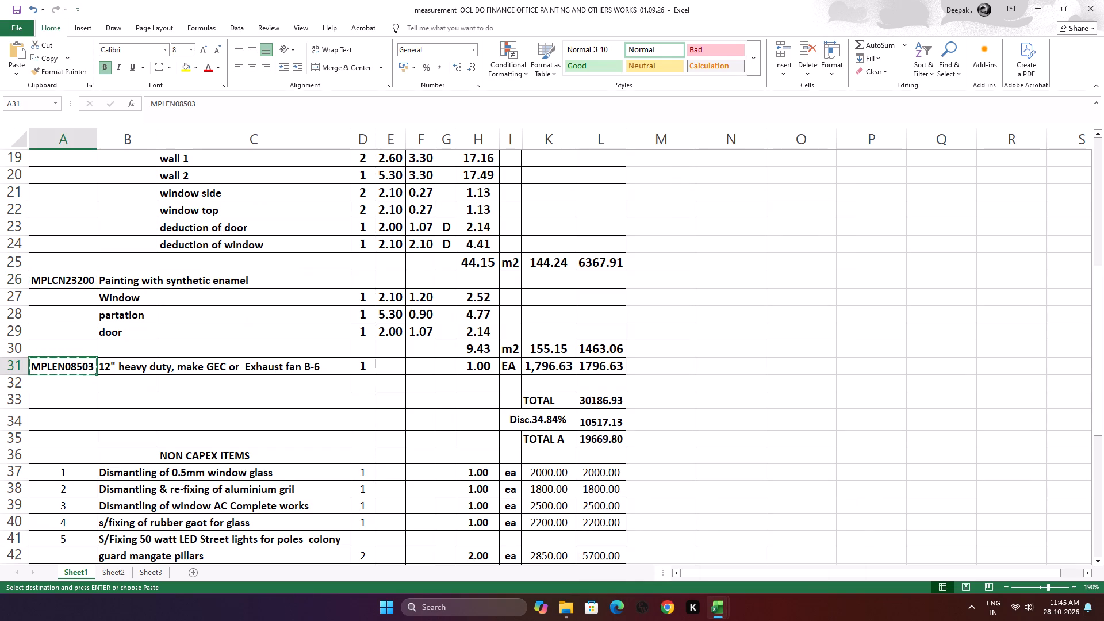
click(755, 555)
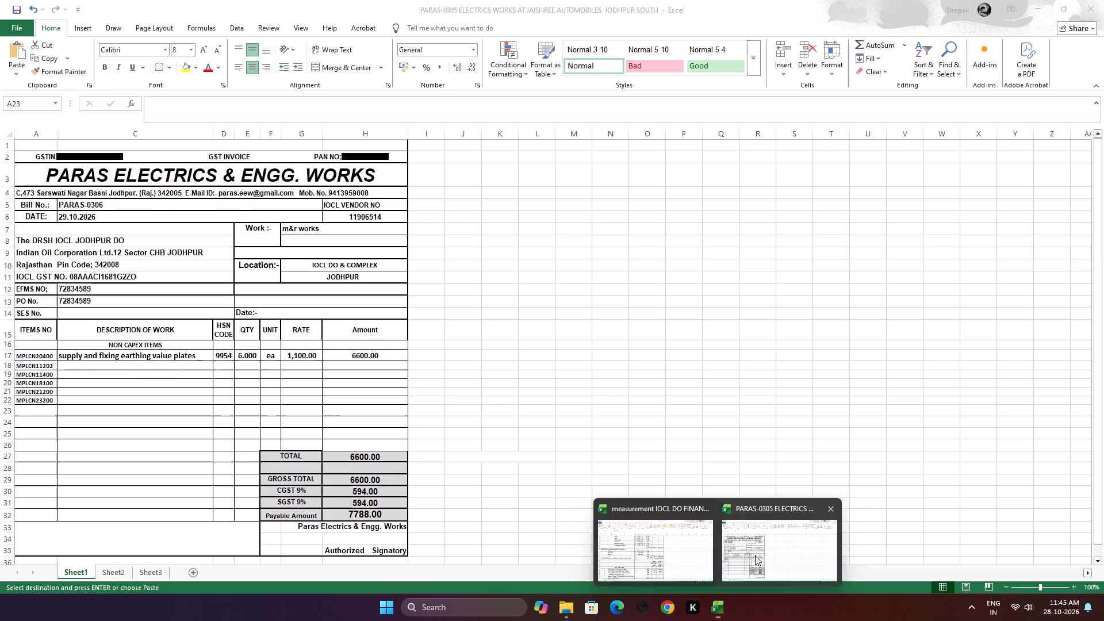
key(ctrl+v)
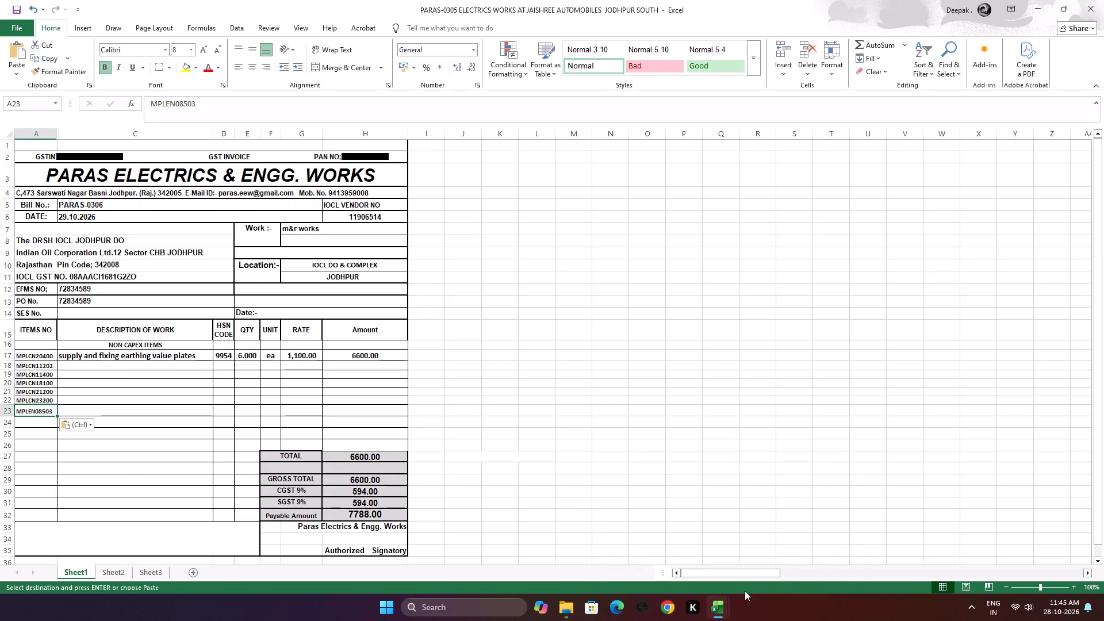
Copy the description "Providing and applying plaster of parris putty" from the measurement workbook into invoice cell C17.
click(647, 555)
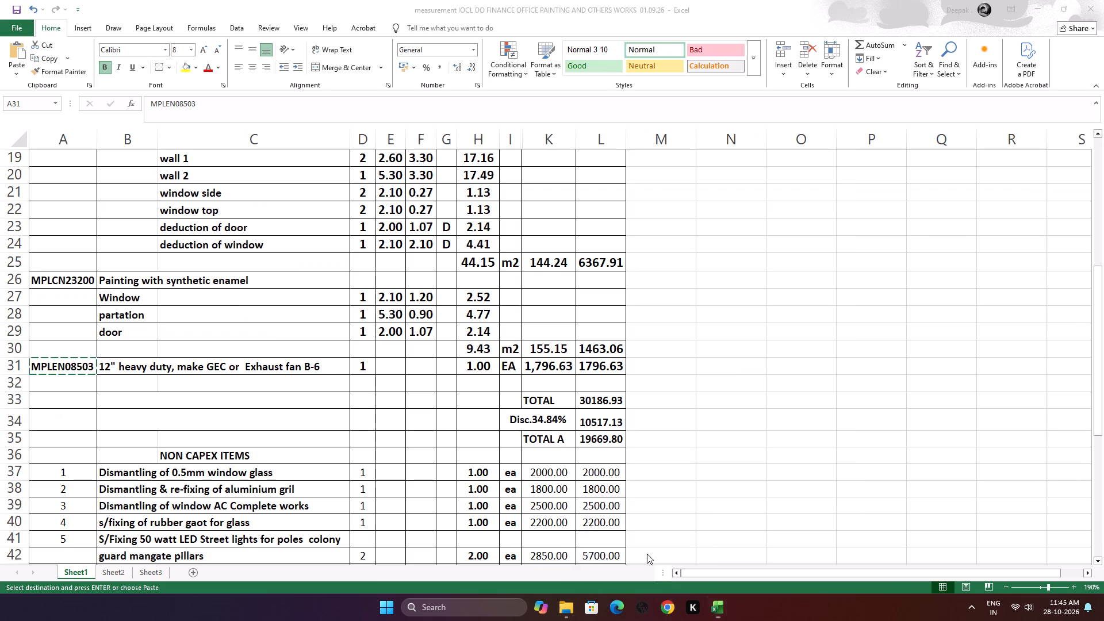
scroll(253, 398, up, 8)
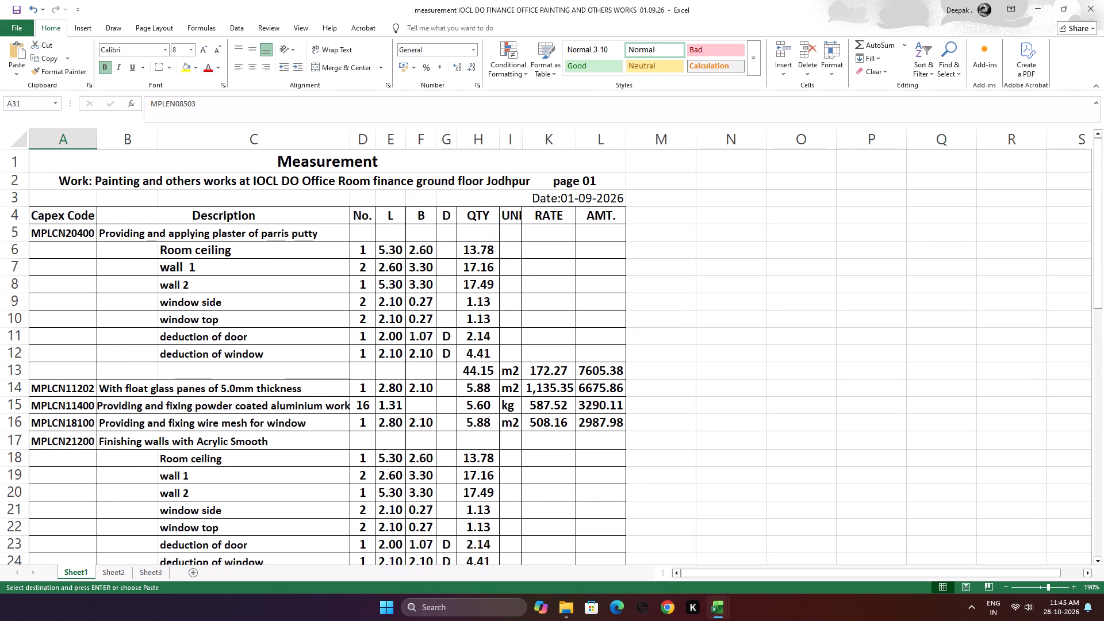
click(143, 233)
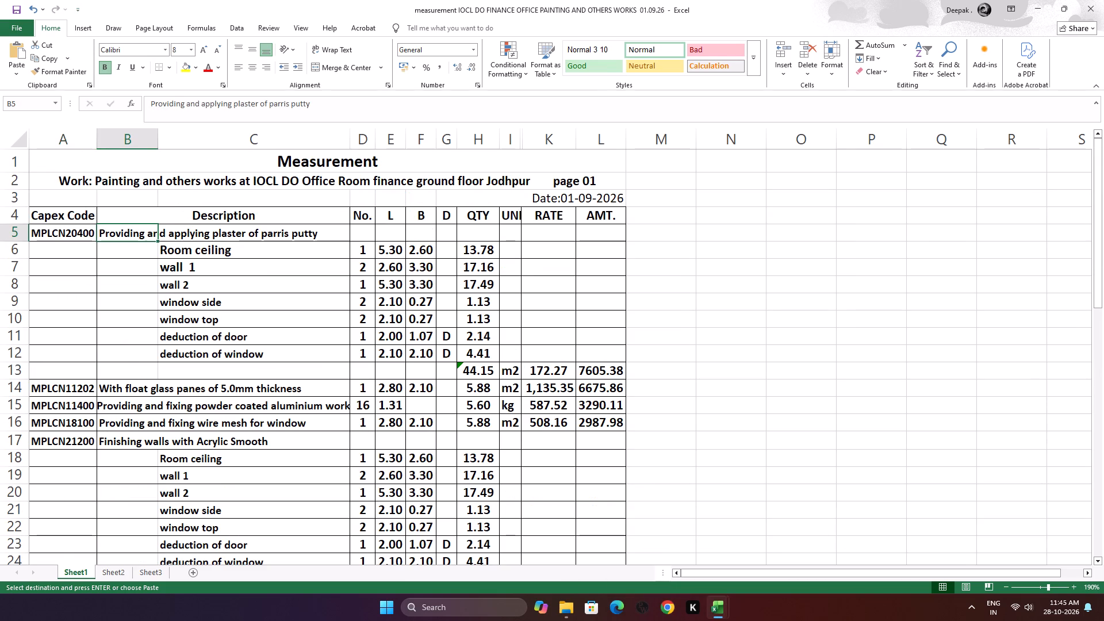
key(ctrl+c)
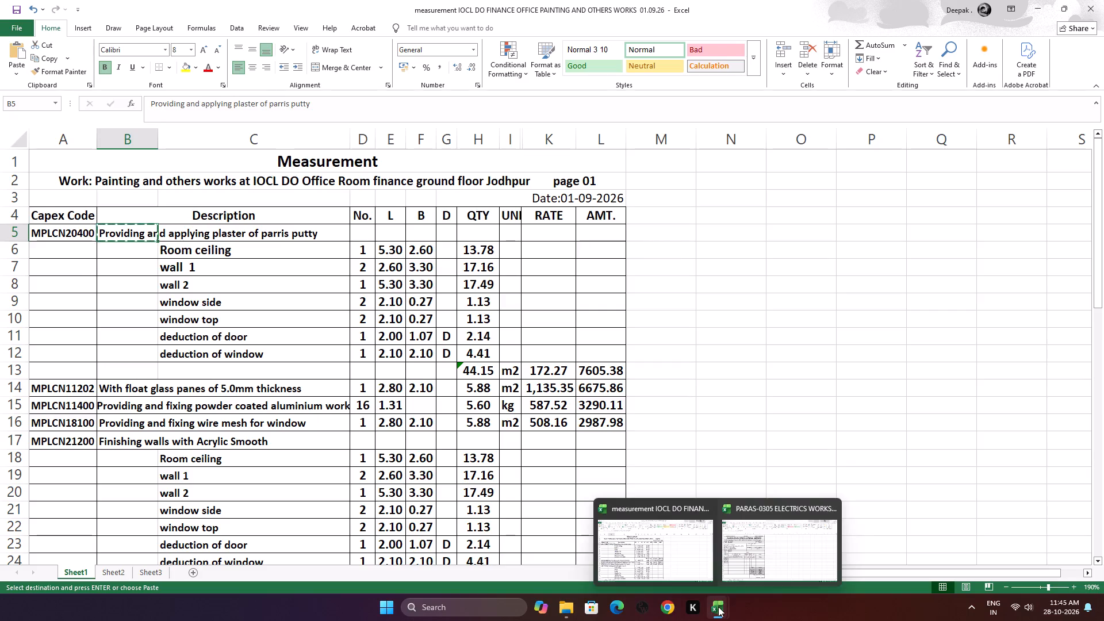
click(761, 546)
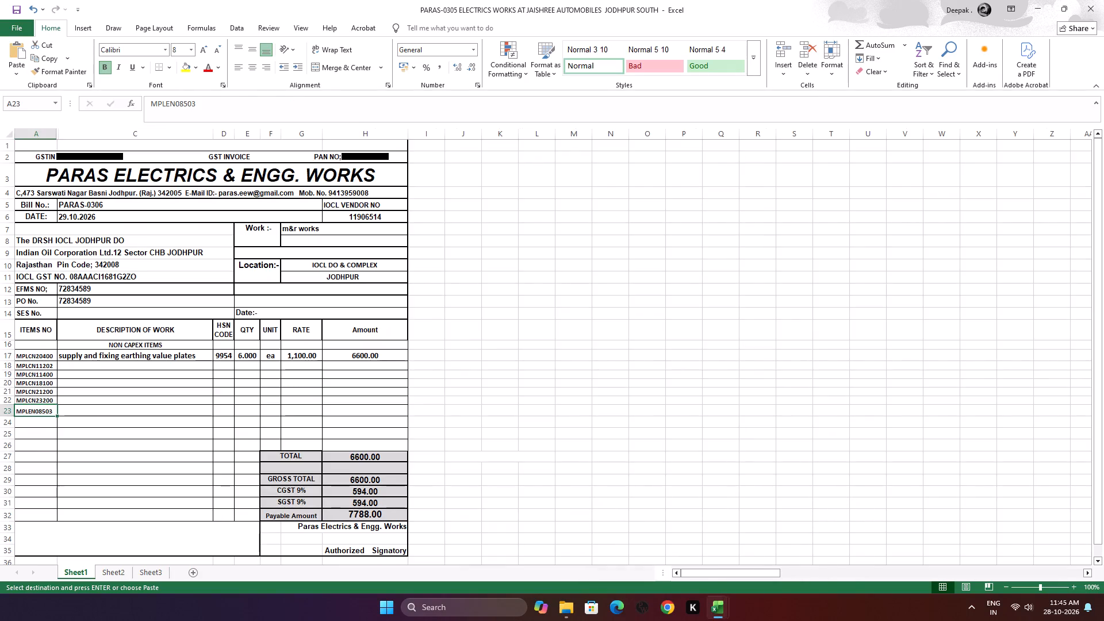
click(117, 356)
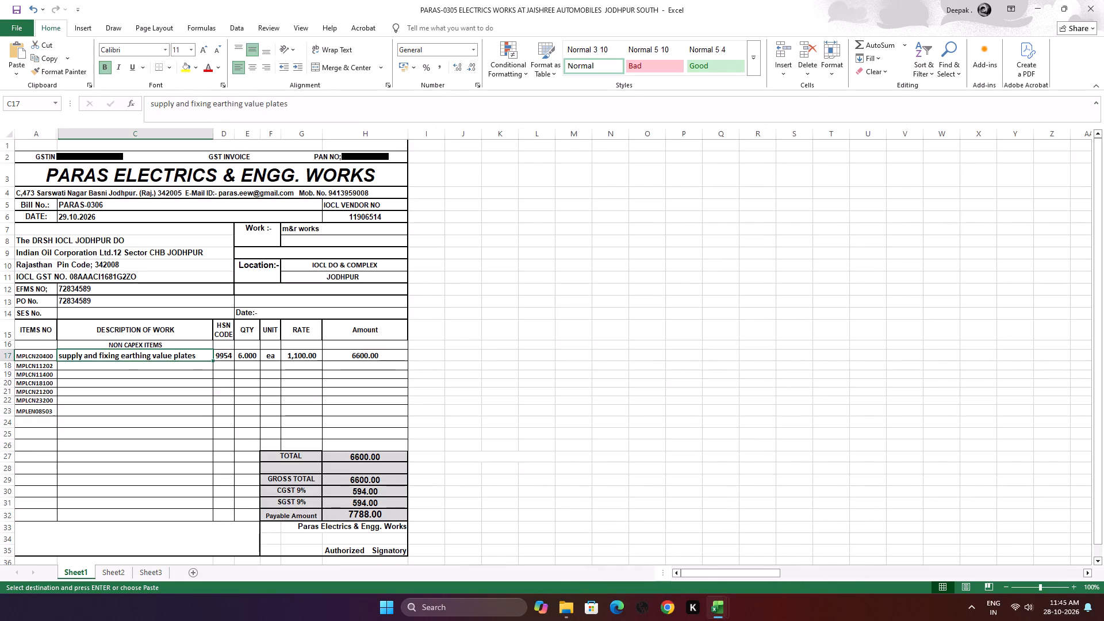
key(ctrl+v)
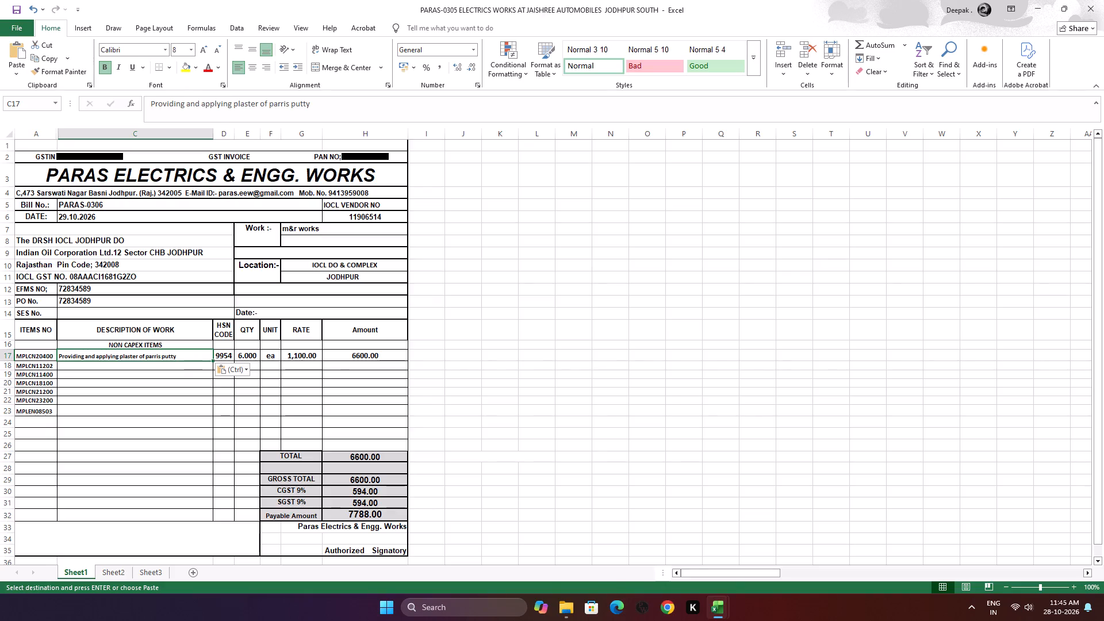
Copy the four consecutive descriptions, from float glass panes to Acrylic Smooth wall finishing, from the measurement workbook into the invoice starting at C18.
click(662, 546)
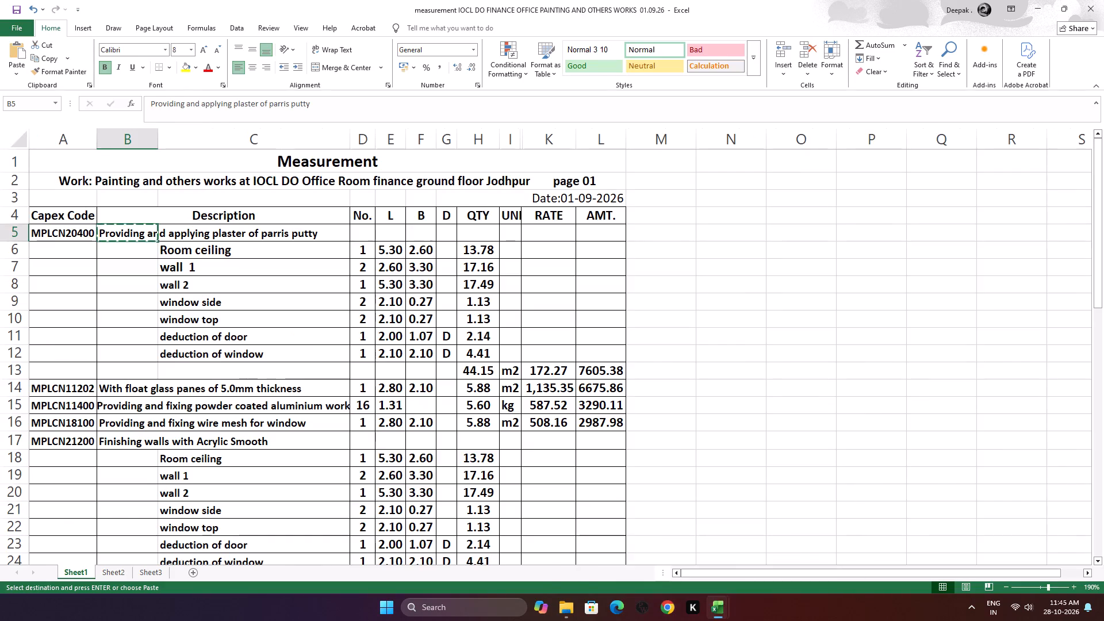
drag(120, 390, 124, 441)
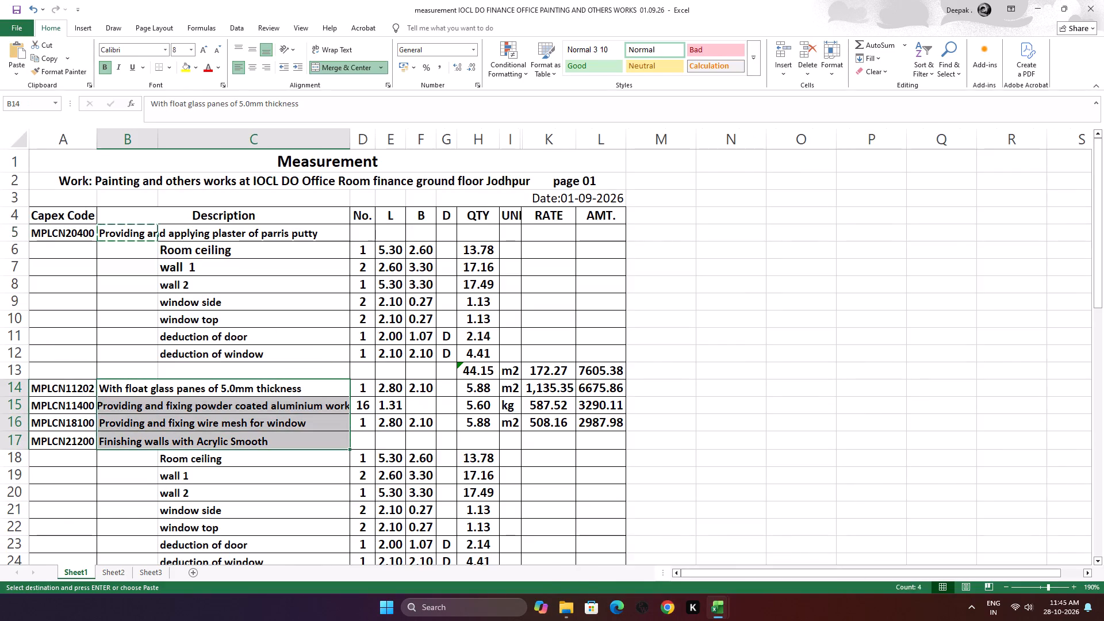
key(ctrl+c)
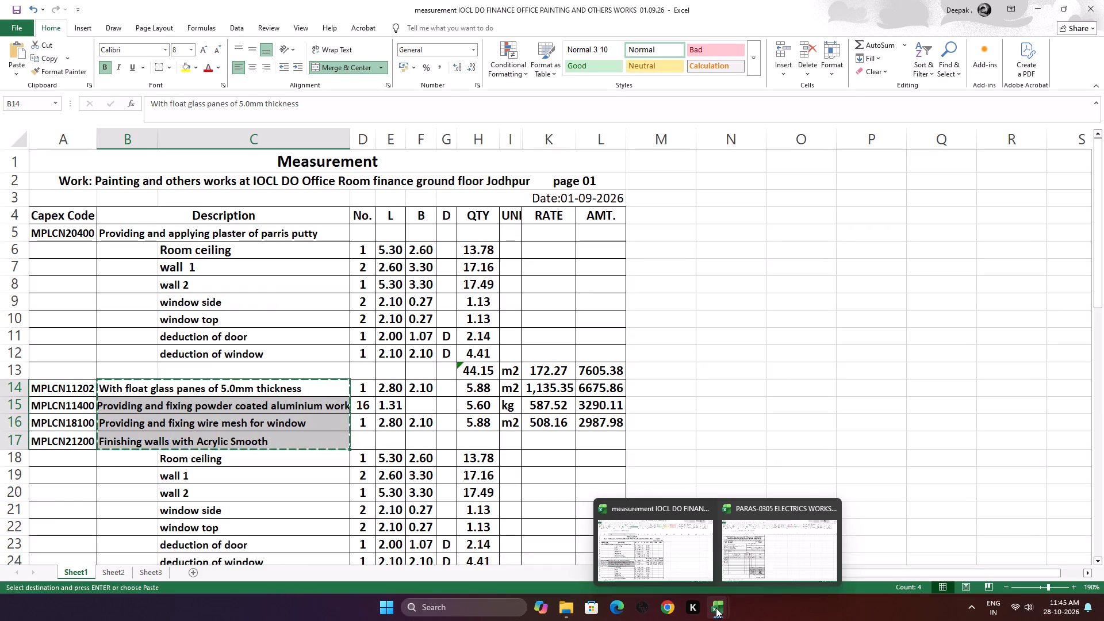
click(787, 540)
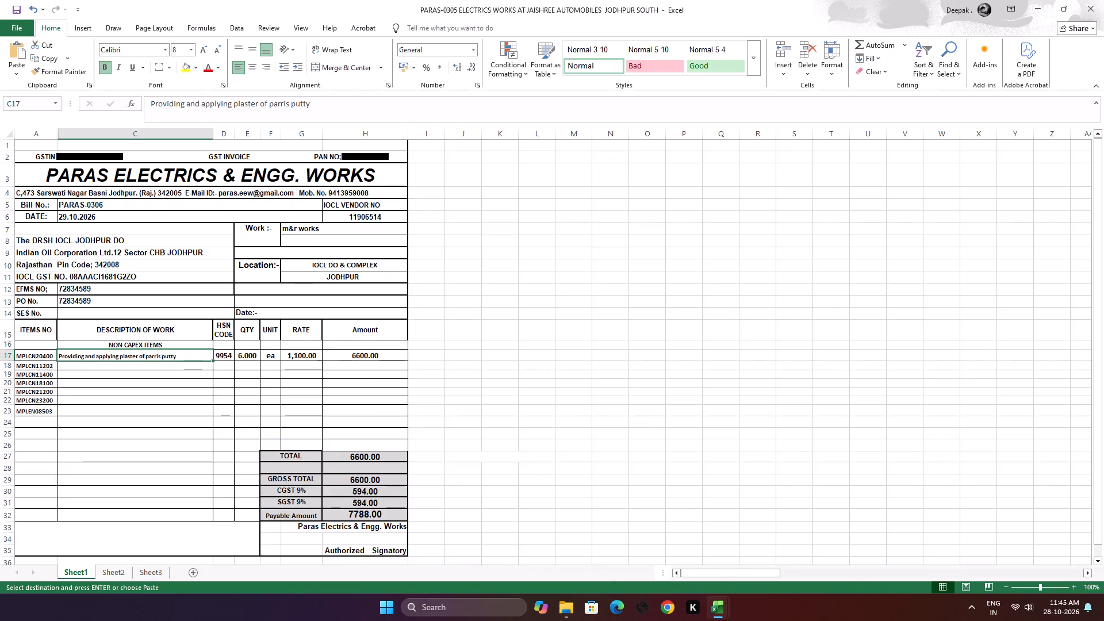
click(108, 367)
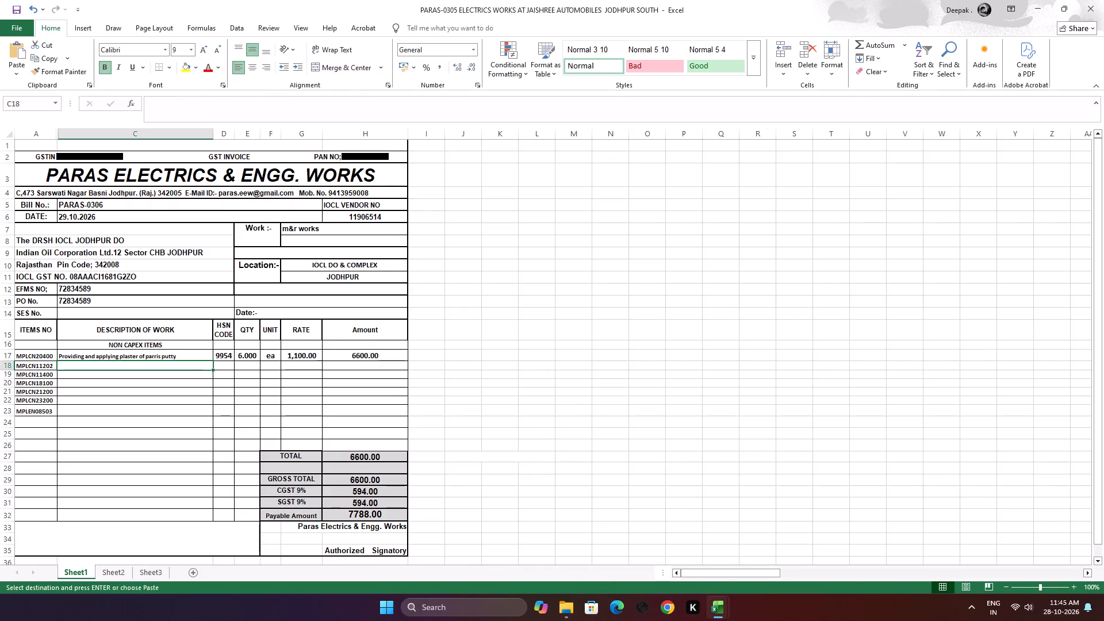
key(ctrl+v)
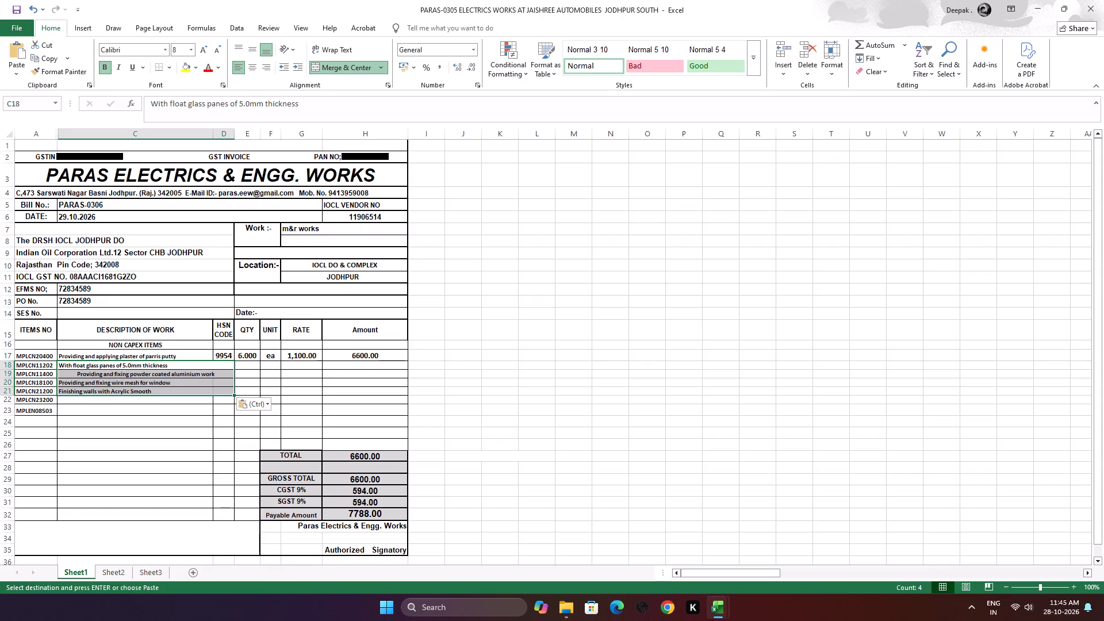
Left-align the four pasted descriptions in invoice rows 18 to 21 and unmerge their cells across columns C and D.
click(236, 70)
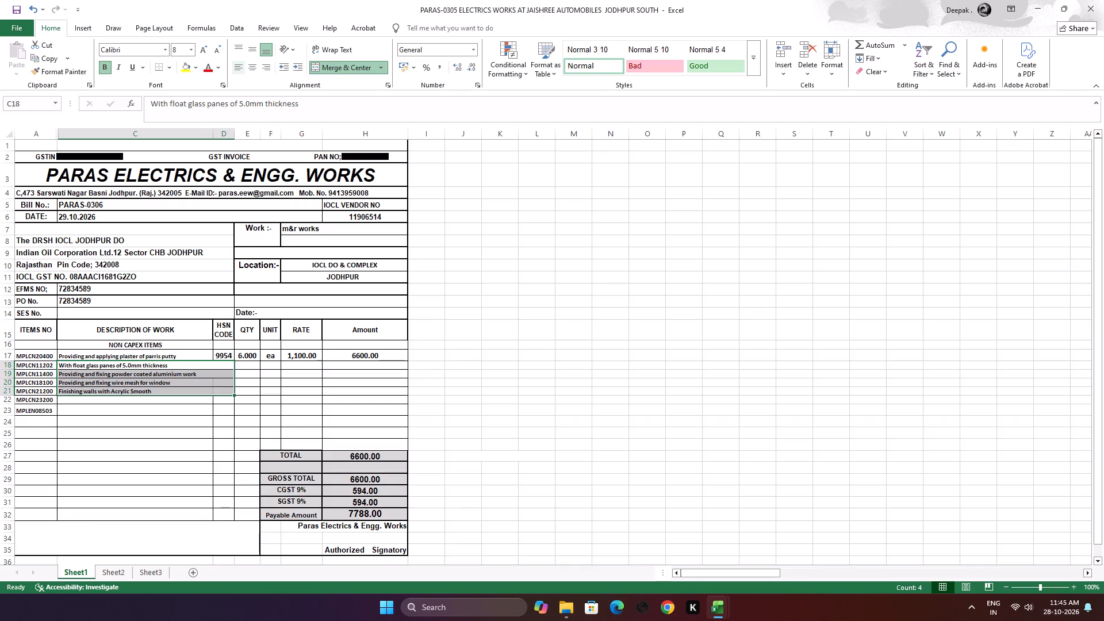
click(355, 71)
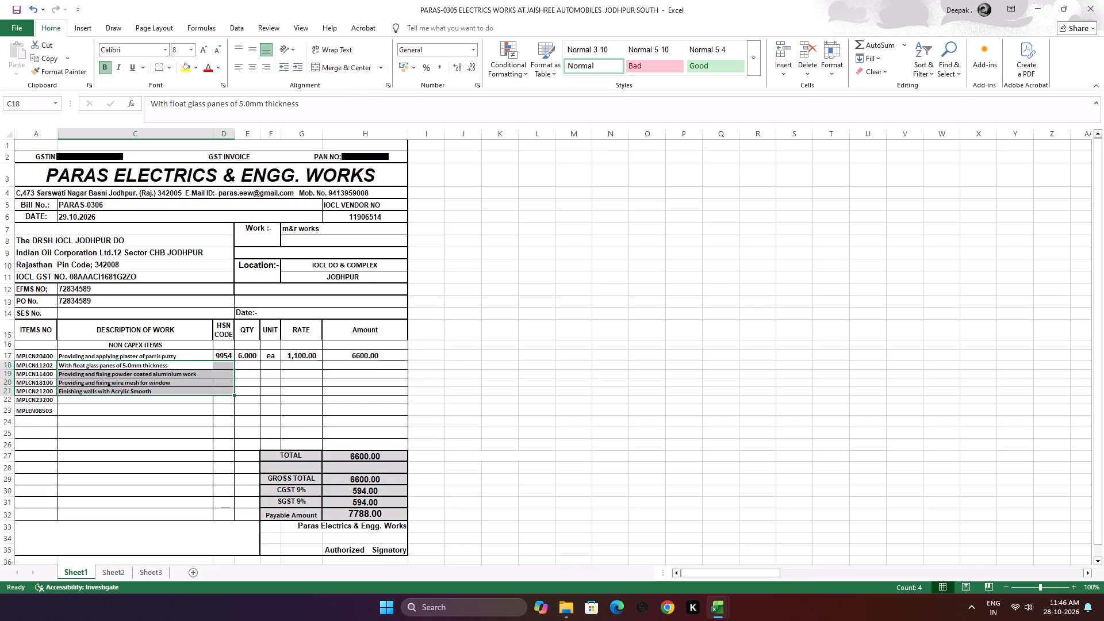
click(194, 430)
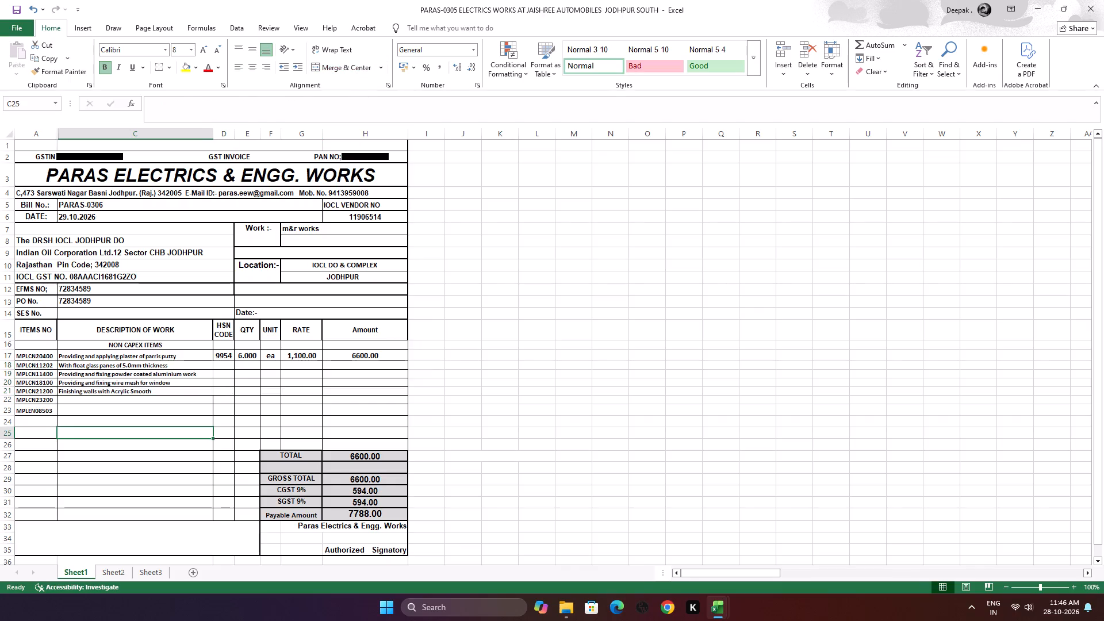
Apply all borders to the HSN code cells D18 to D21 of the invoice.
drag(224, 367, 224, 393)
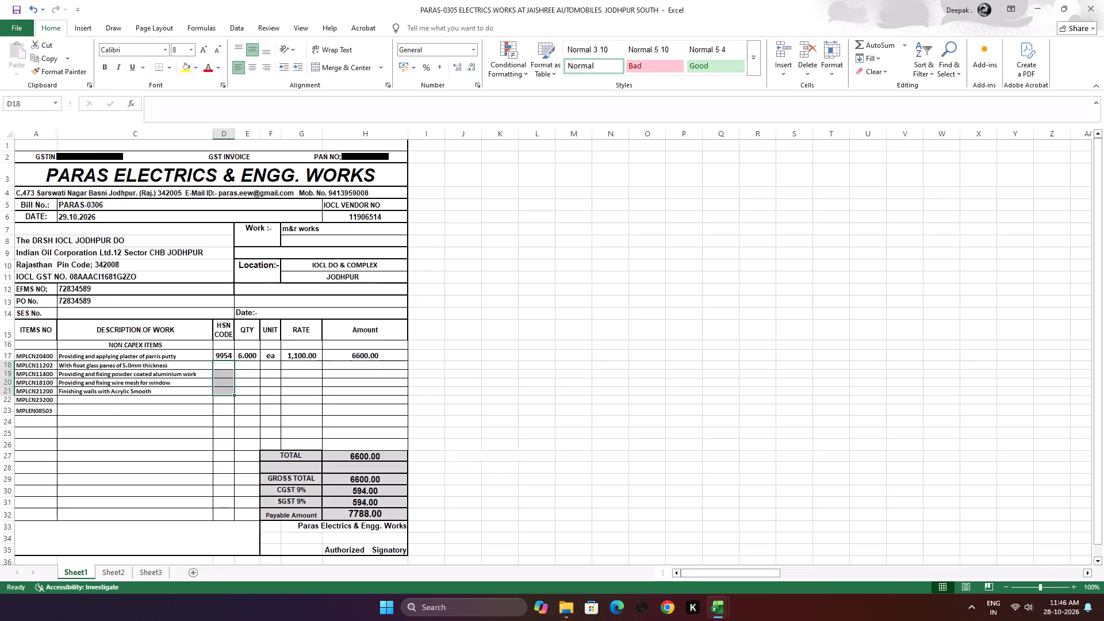
click(171, 66)
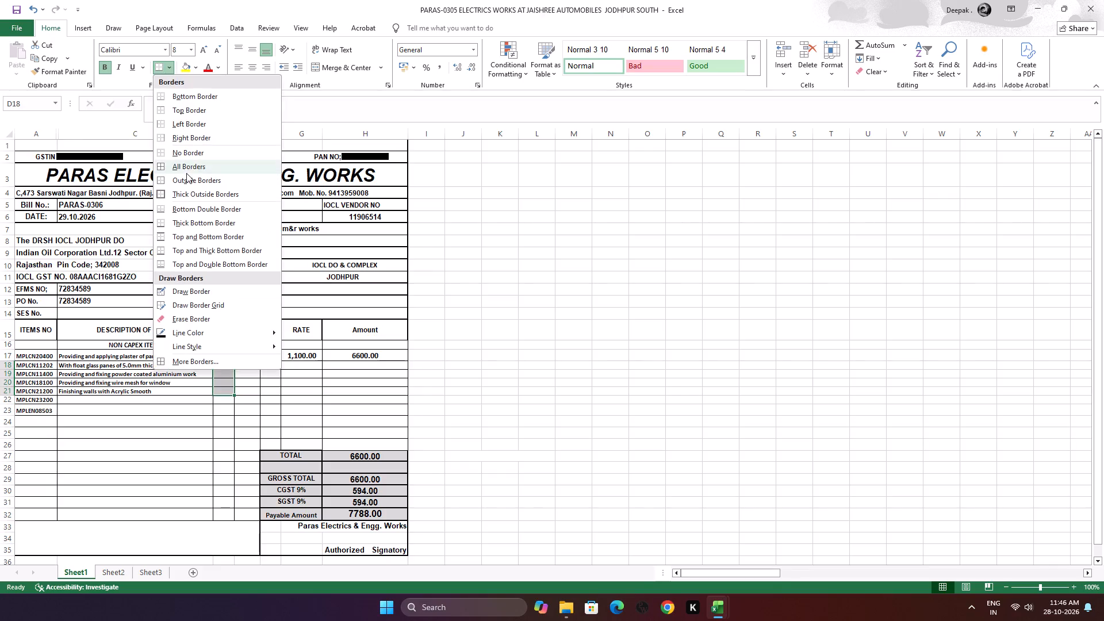
click(201, 164)
Copy the description "Painting with synthetic enamel" from the measurement workbook into invoice cell C22.
click(164, 413)
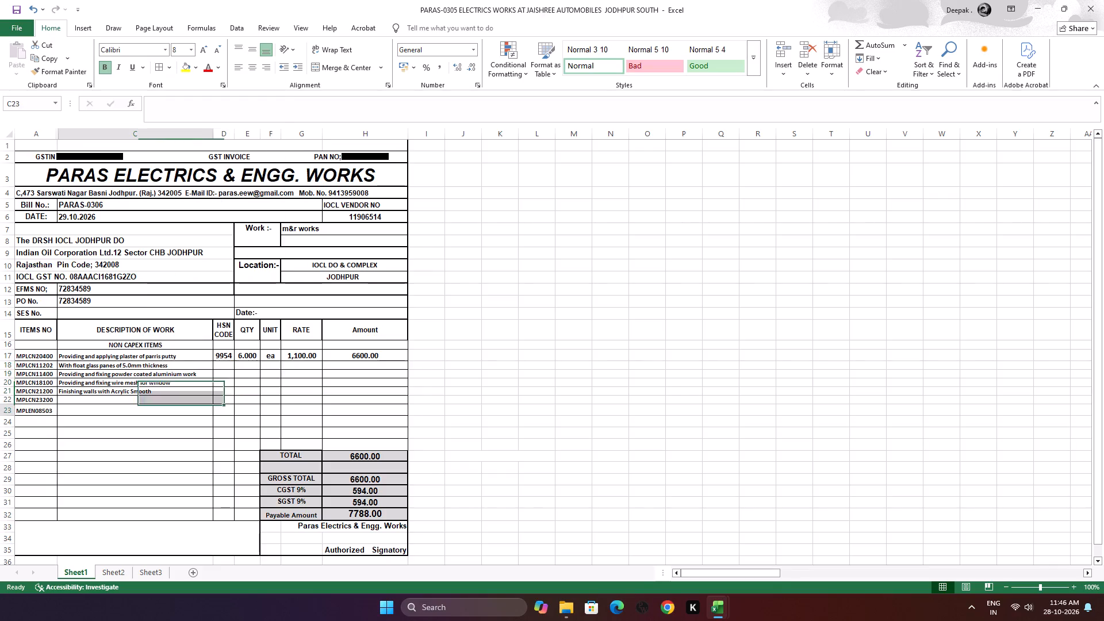
click(99, 397)
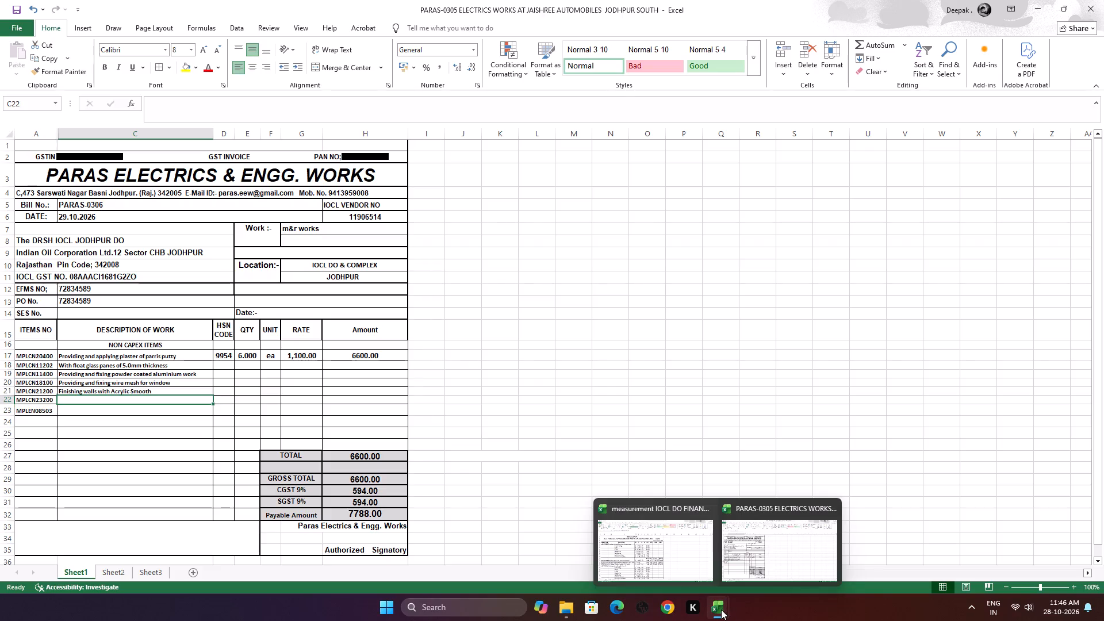
click(649, 538)
scroll(224, 304, down, 1)
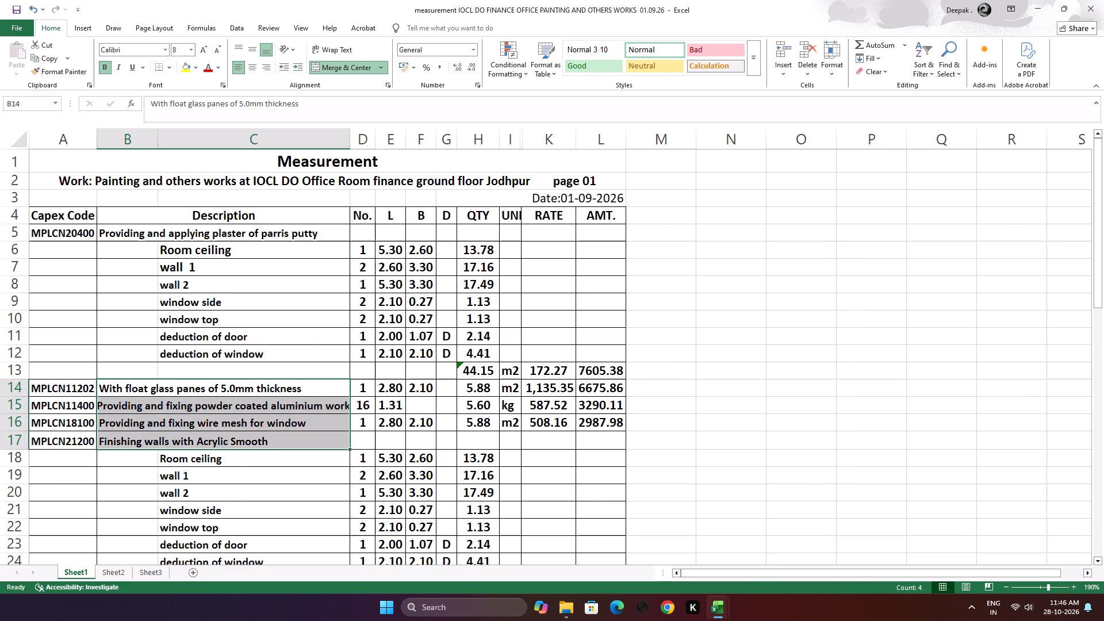
scroll(224, 304, down, 4)
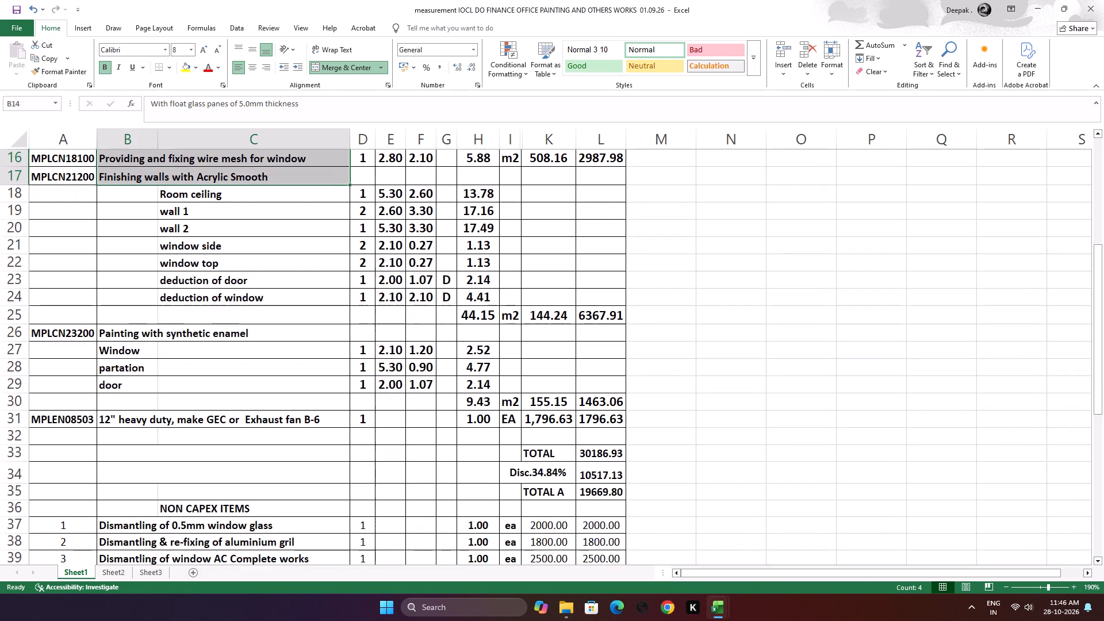
click(141, 335)
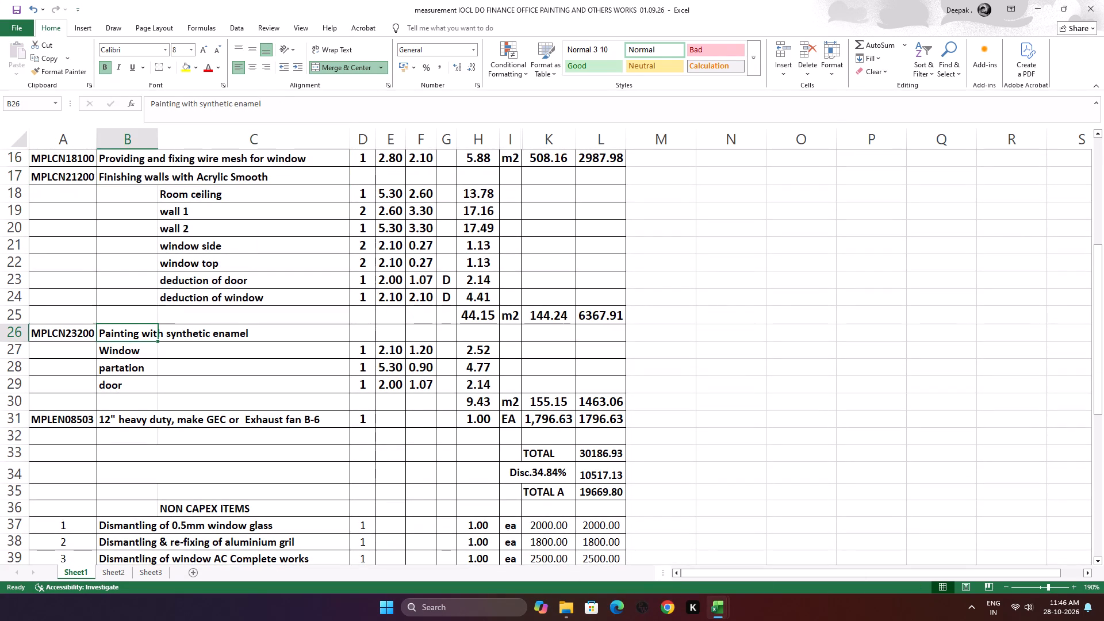
key(ctrl+c)
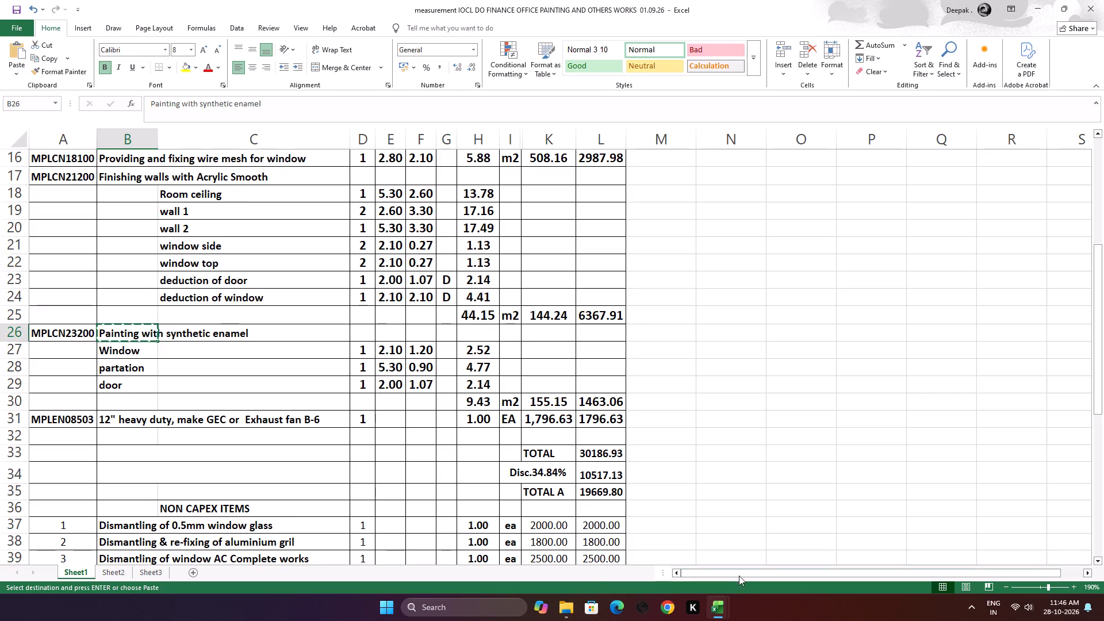
click(756, 556)
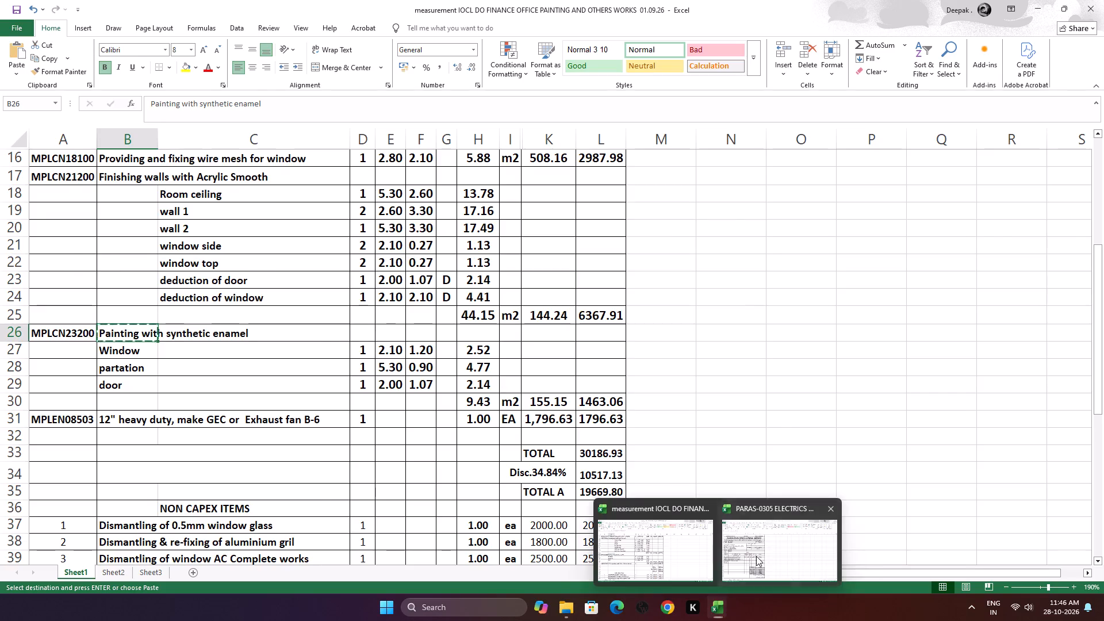
key(ctrl+v)
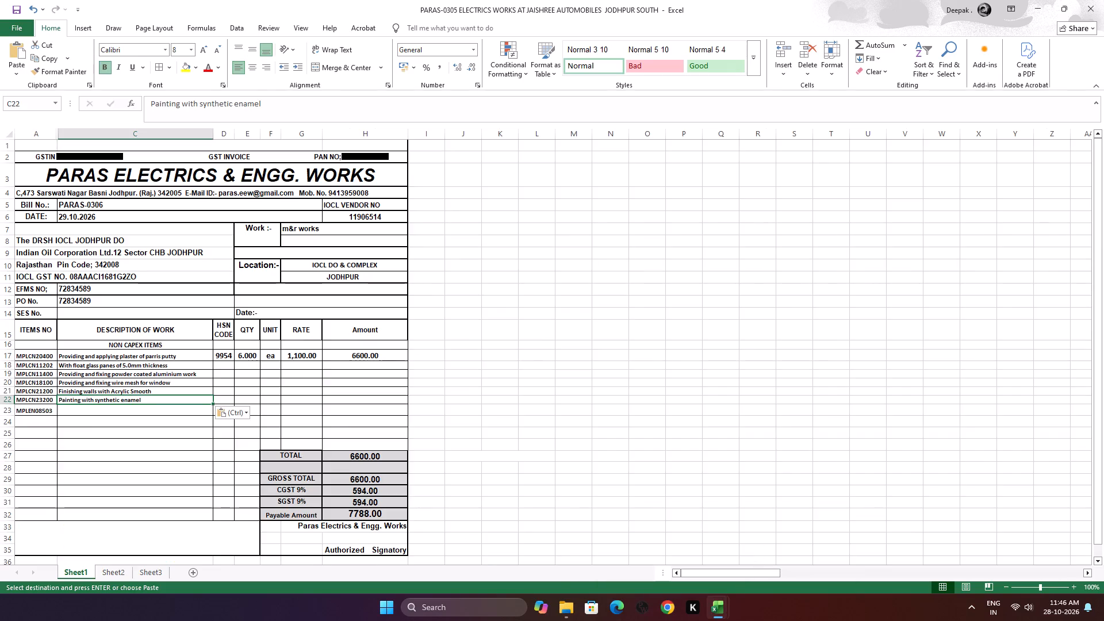
Copy the 12" heavy duty exhaust fan description from the measurement workbook into invoice cell C23.
key(Down)
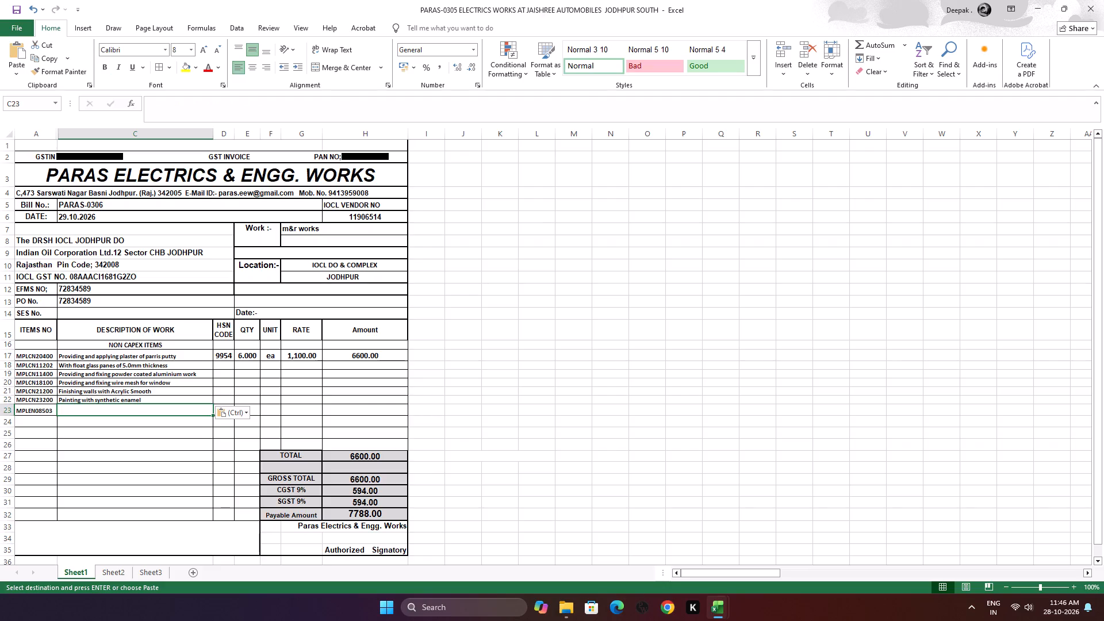
click(670, 557)
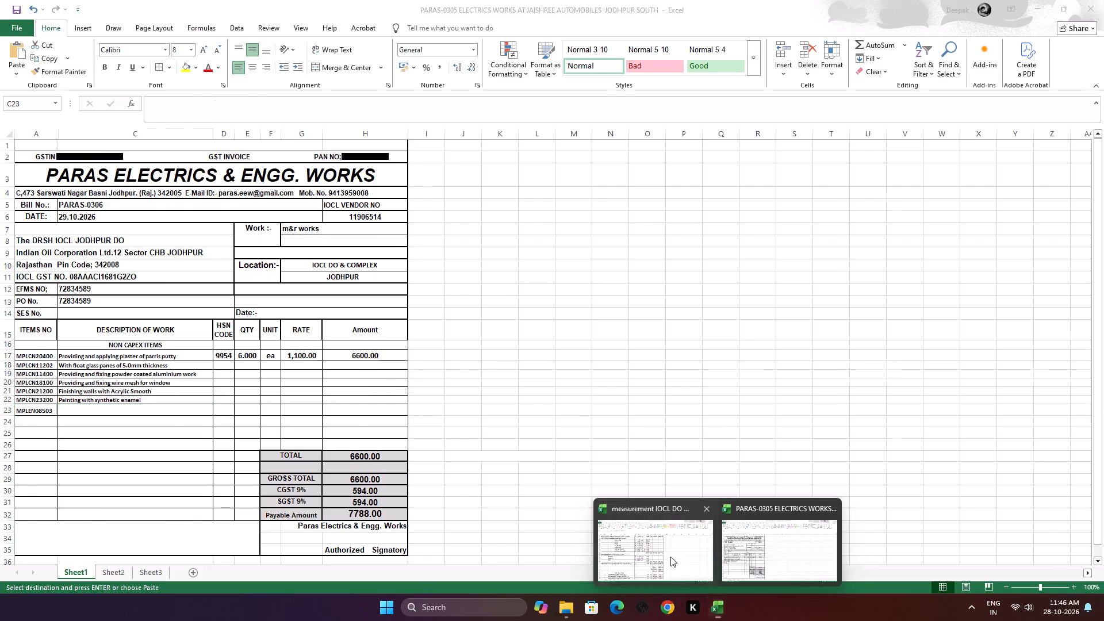
scroll(315, 392, down, 2)
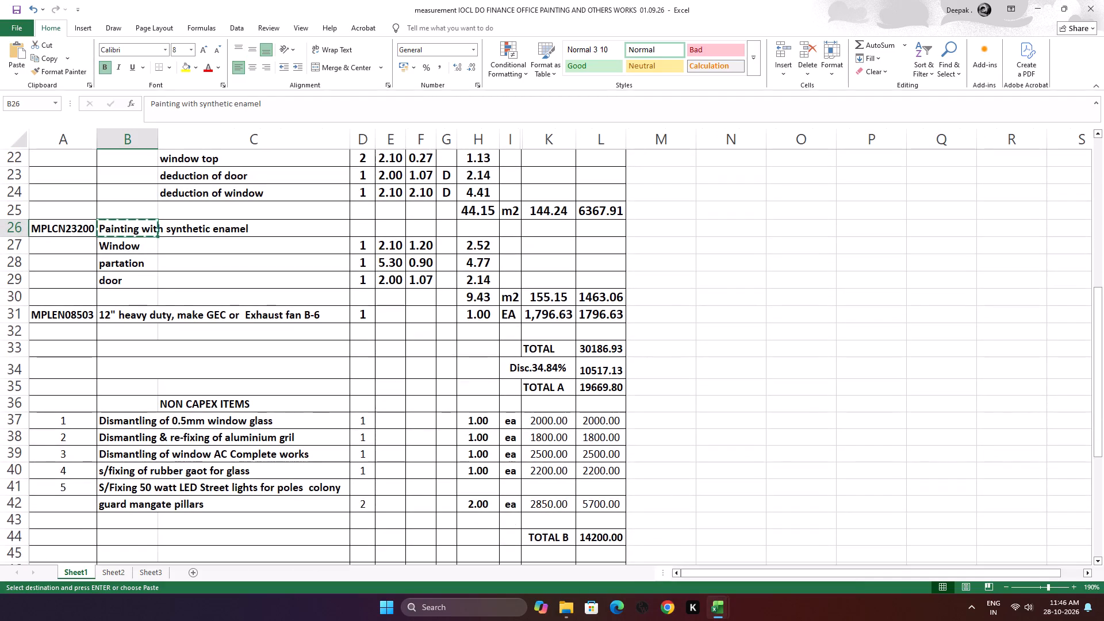
click(136, 316)
key(ctrl+c)
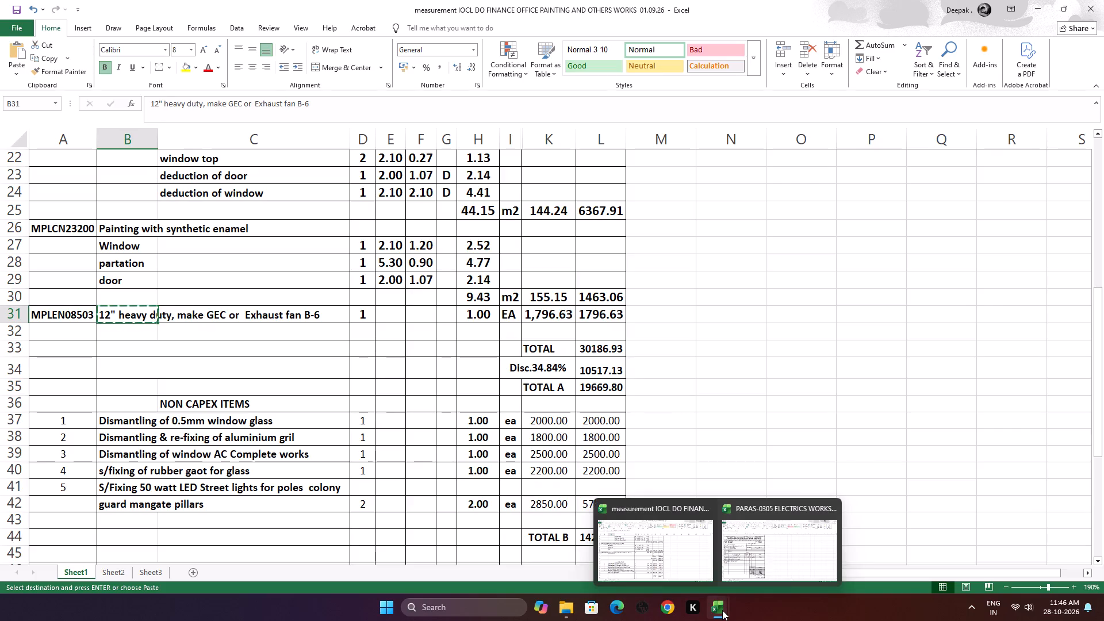
click(768, 555)
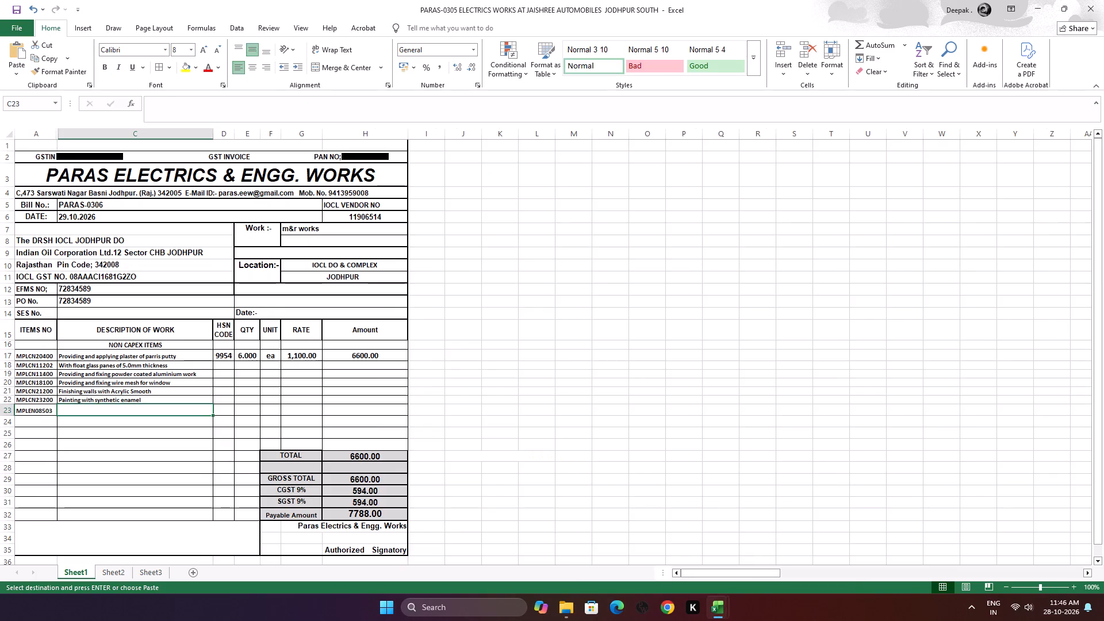
key(ctrl+v)
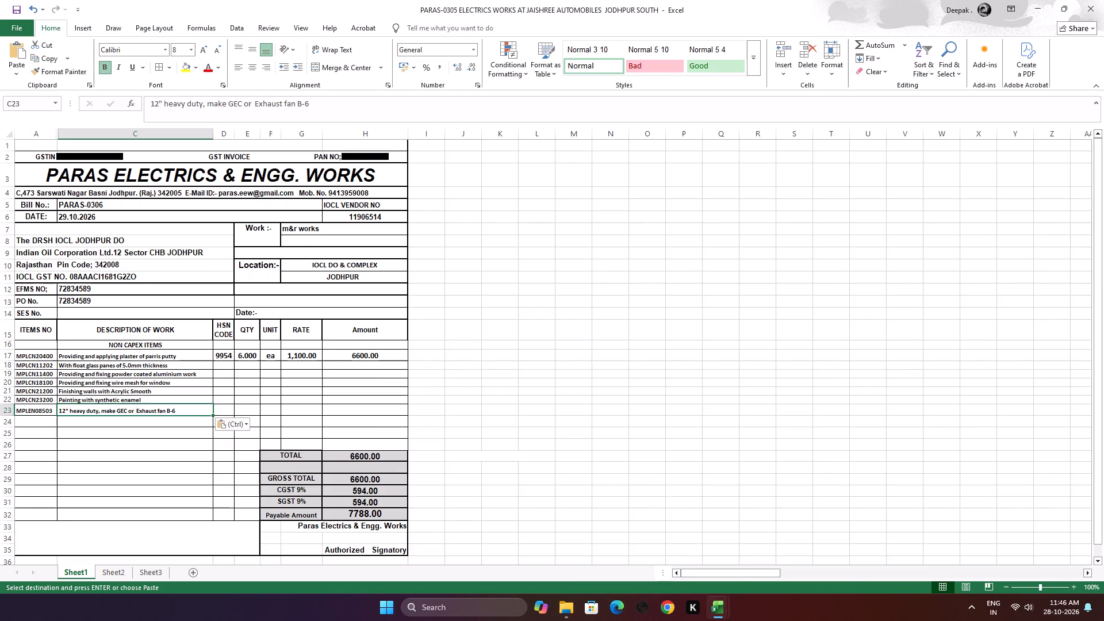
Copy the HSN code 9954 from invoice cell D17 into cells D18 to D23.
click(228, 355)
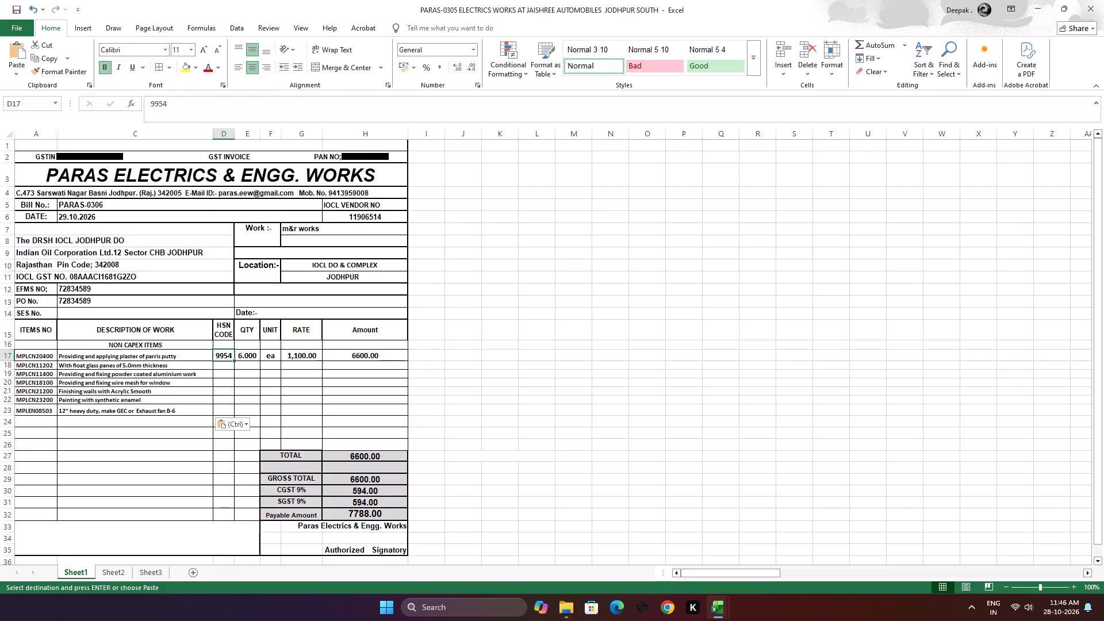
key(ctrl+c)
drag(223, 367, 223, 375)
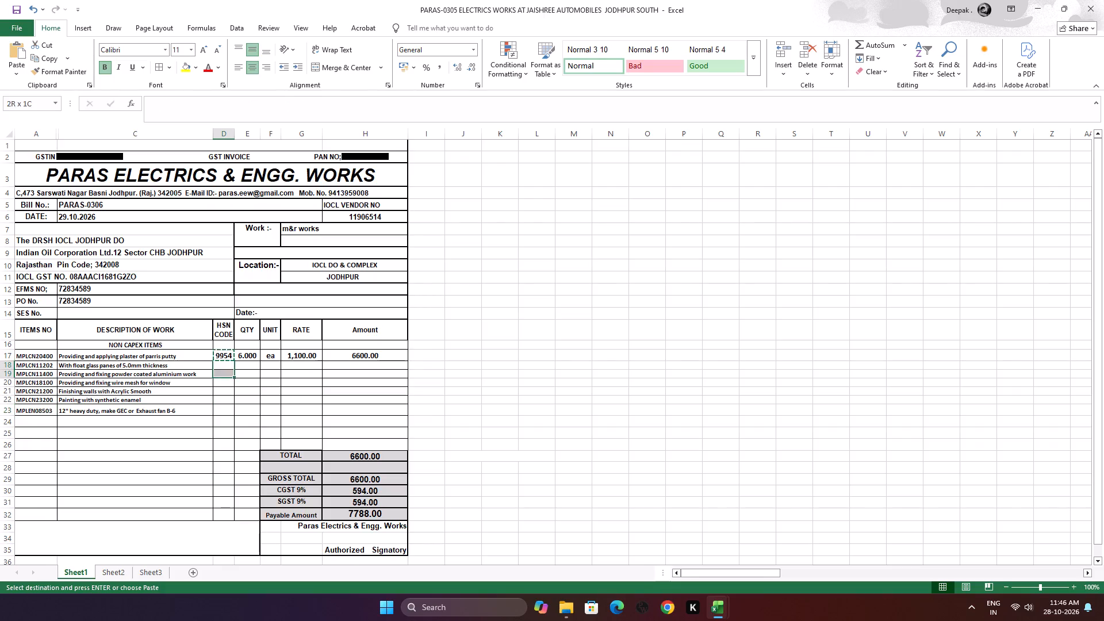
drag(223, 375, 224, 408)
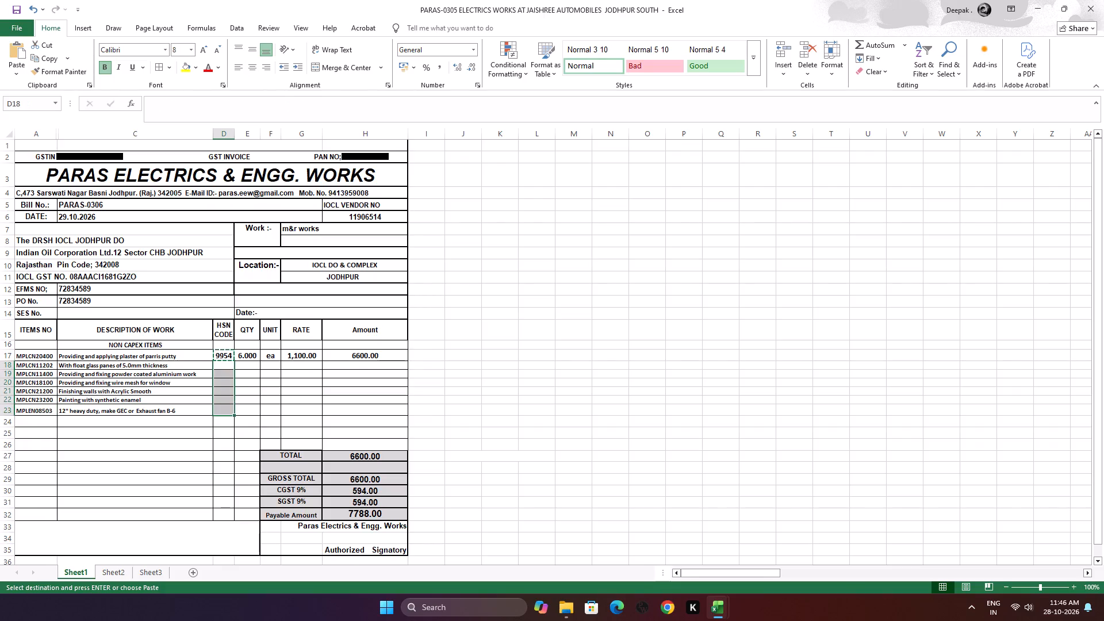
key(ctrl+v)
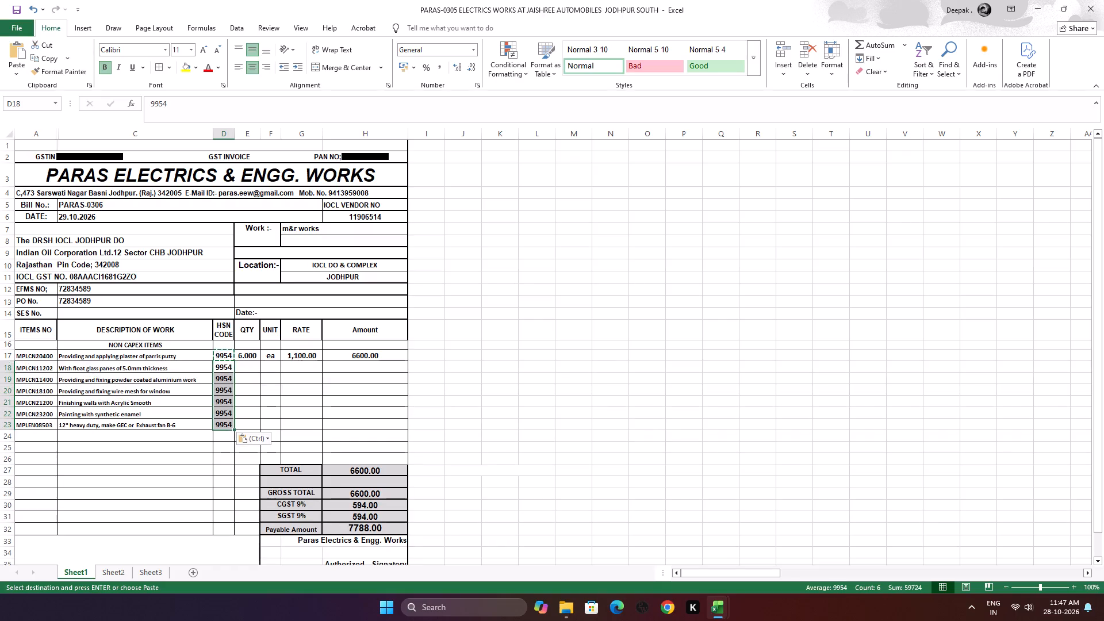
click(180, 450)
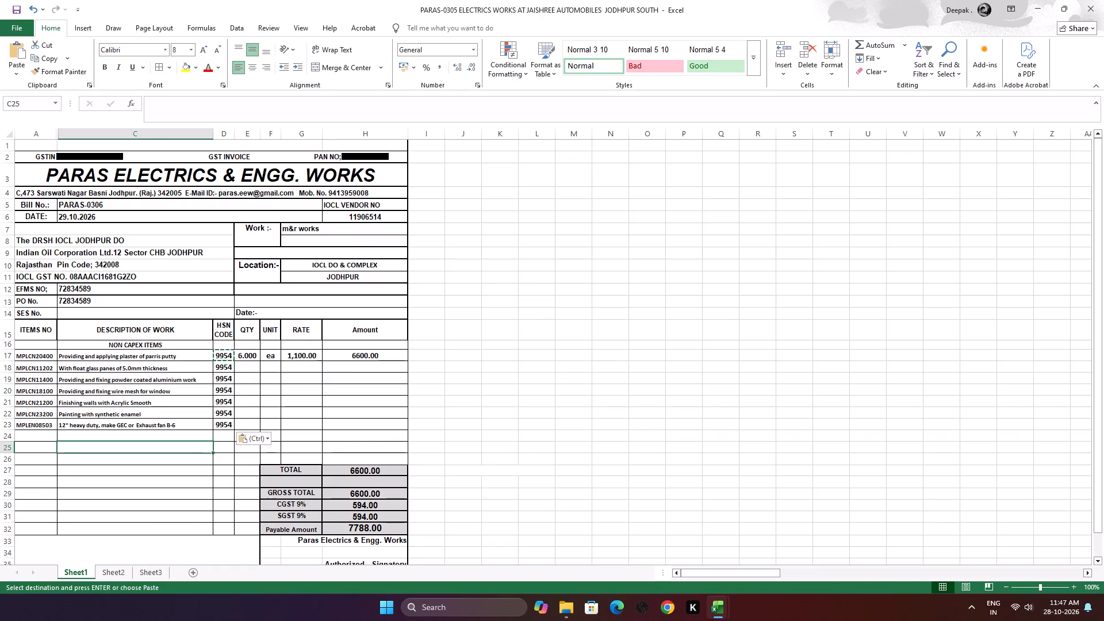
Delete the "NON CAPEX ITEMS" heading row, row 16, from the invoice.
click(252, 356)
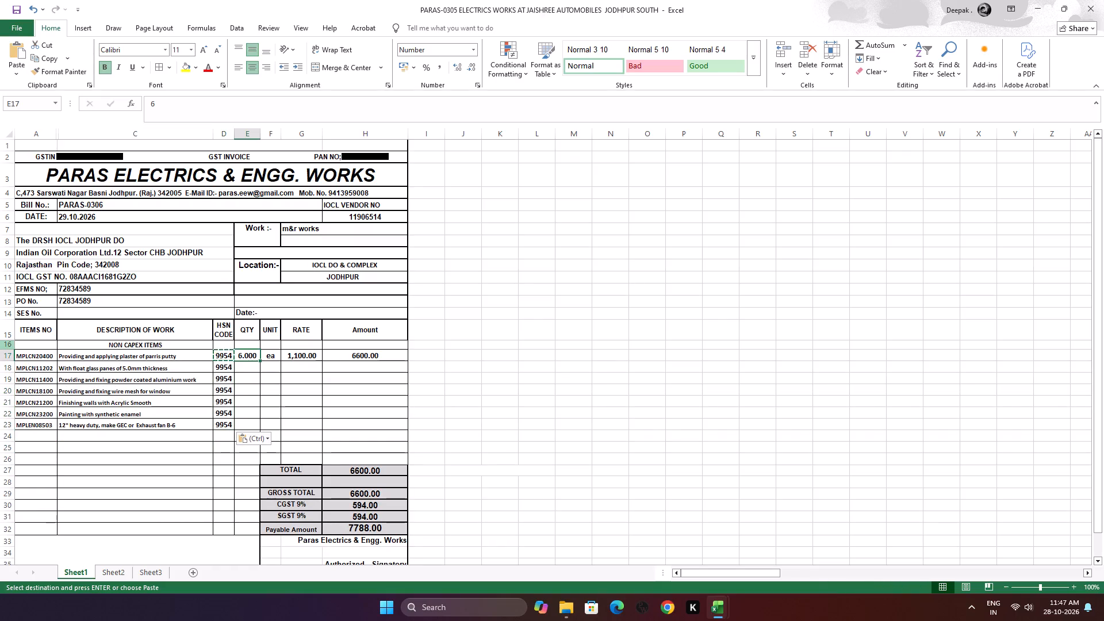
click(11, 345)
right_click(8, 346)
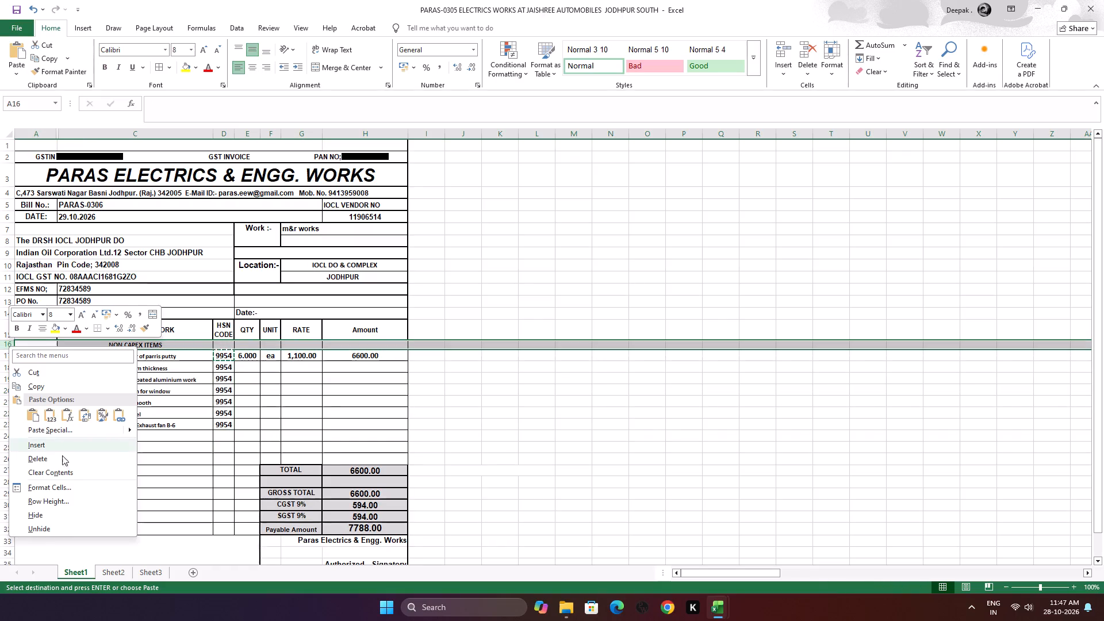
click(75, 459)
click(189, 408)
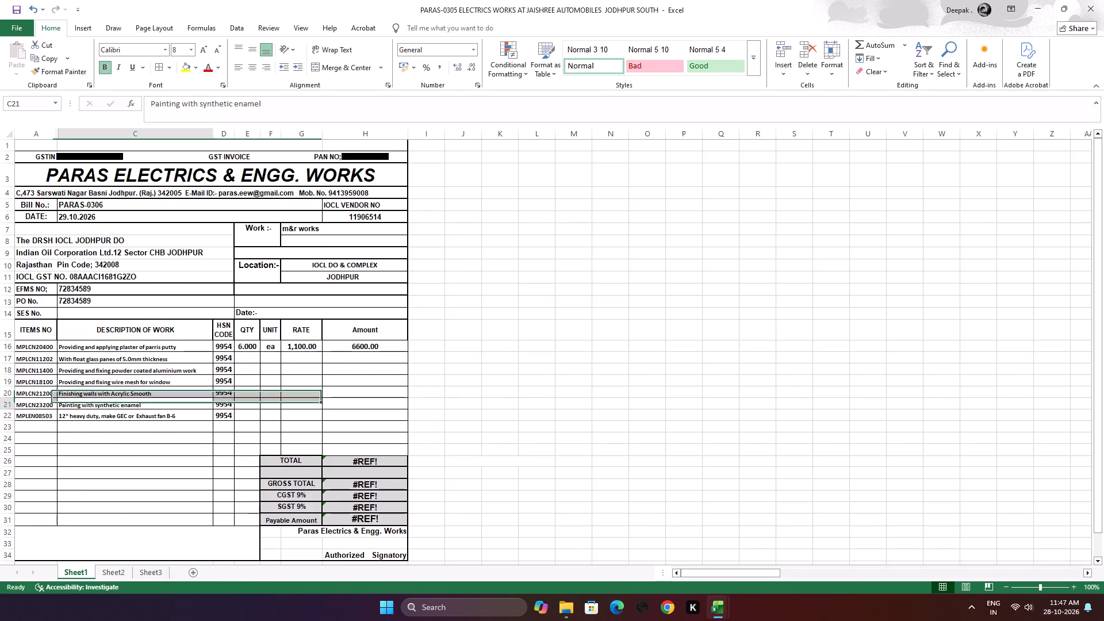
Copy the plaster of parris putty quantity from cell H13 of the measurement workbook into invoice cell E16.
click(253, 349)
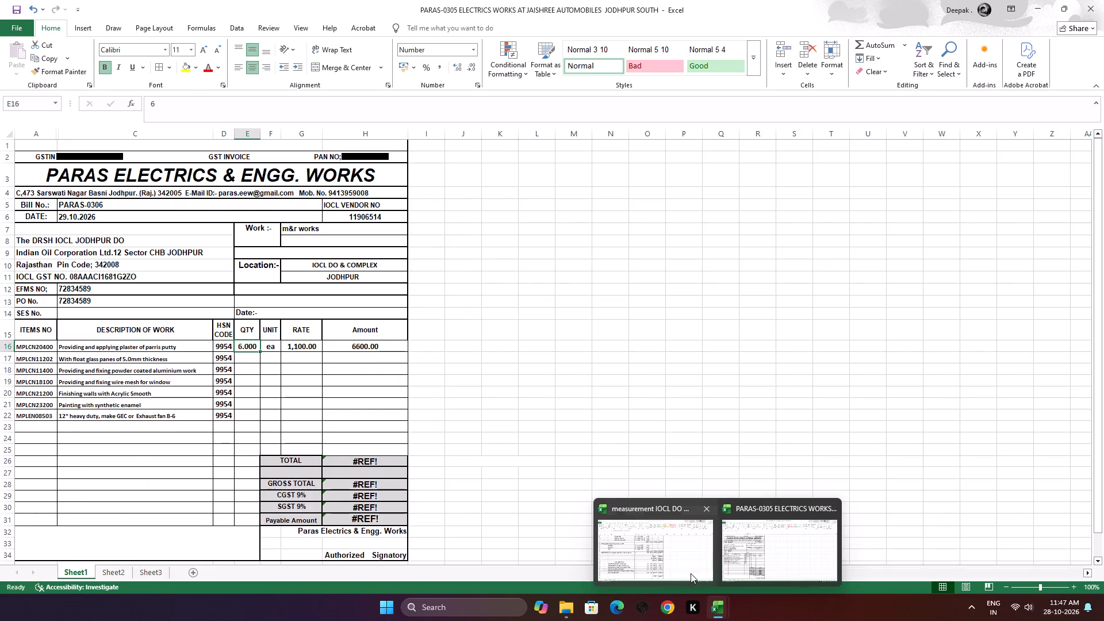
click(674, 551)
scroll(335, 378, up, 6)
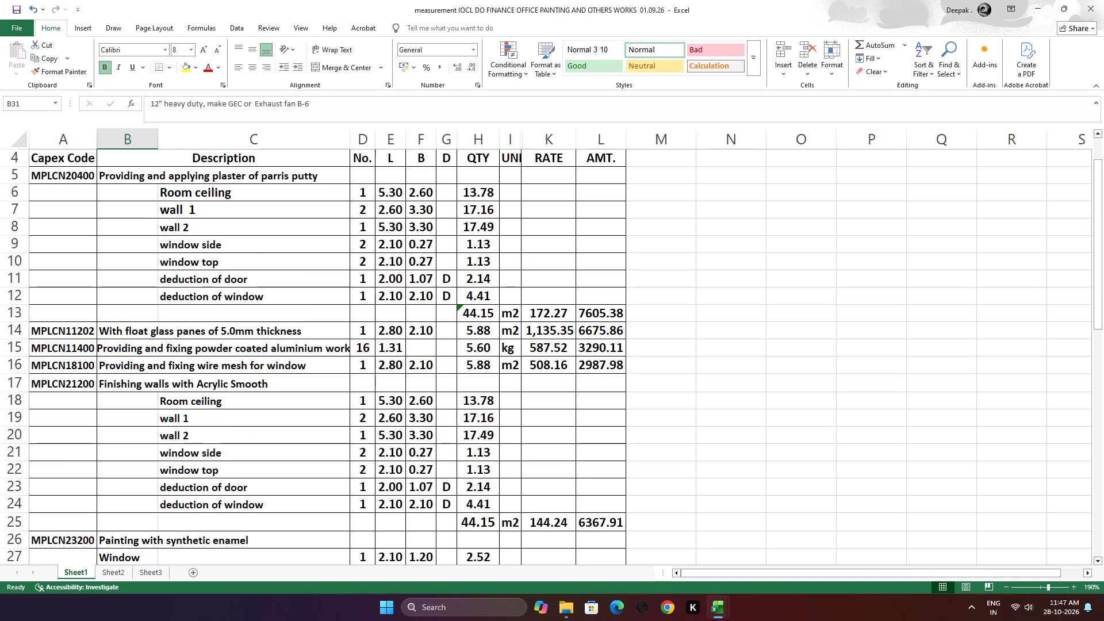
scroll(335, 378, up, 6)
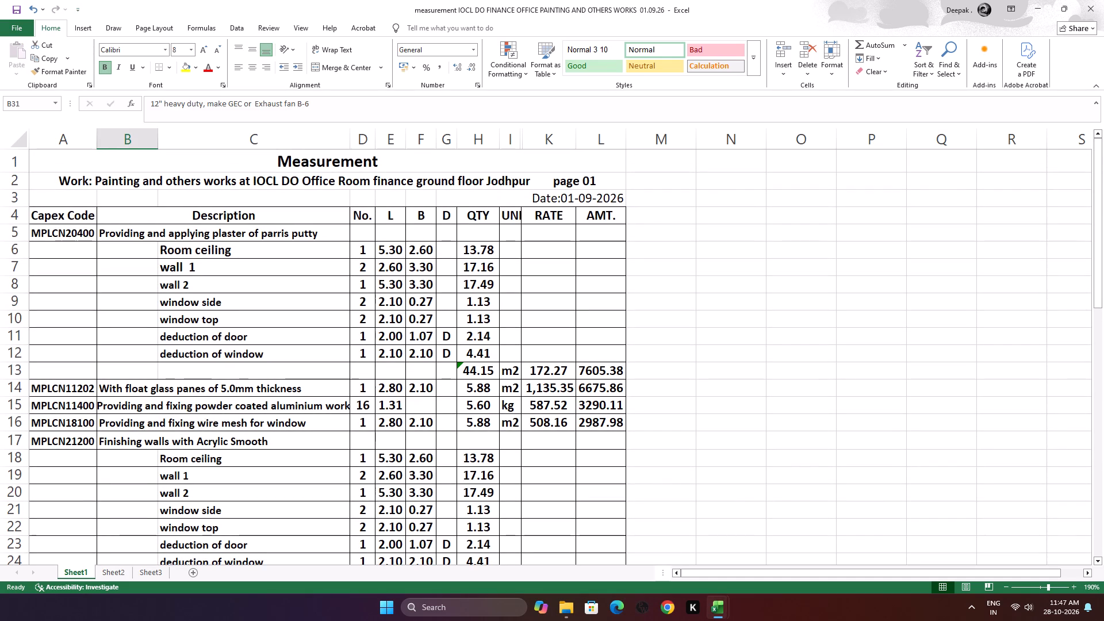
click(481, 371)
key(ctrl+c)
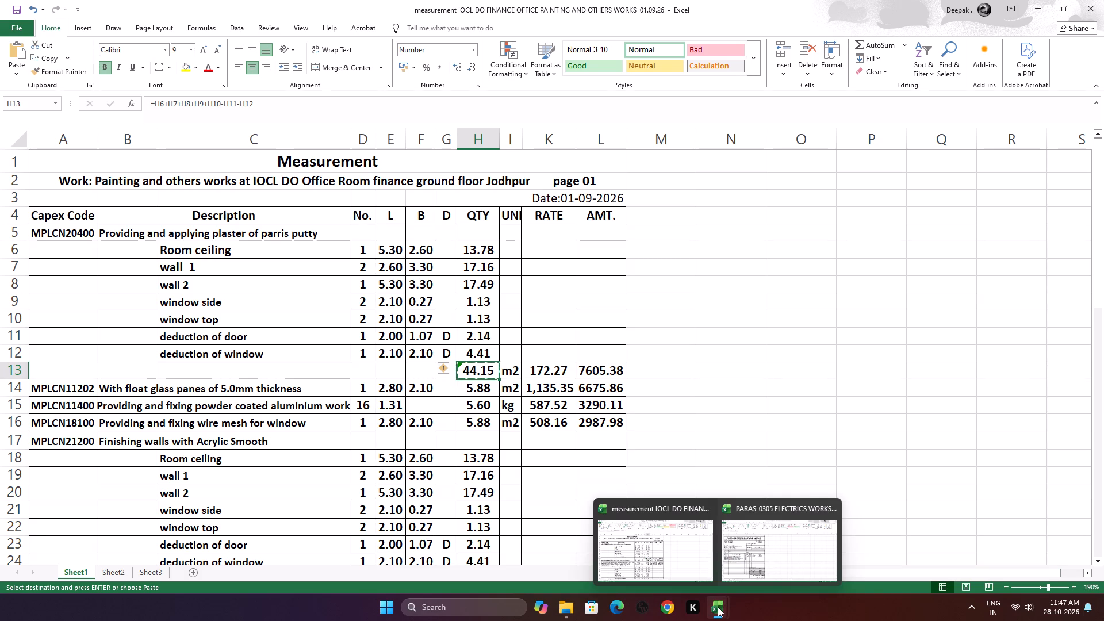
click(750, 555)
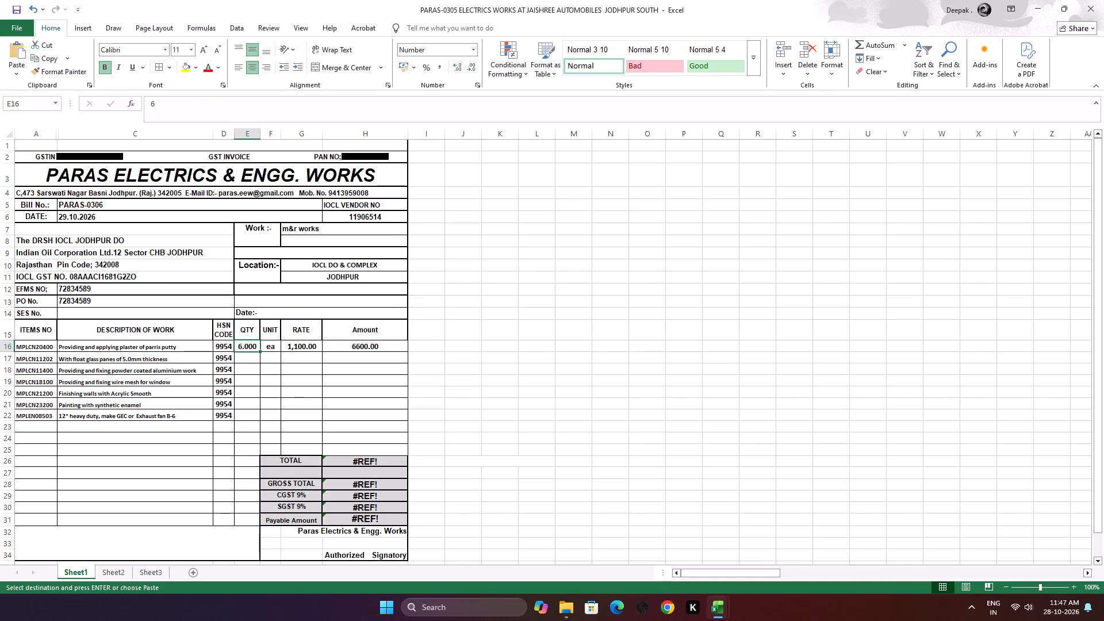
key(ctrl+v)
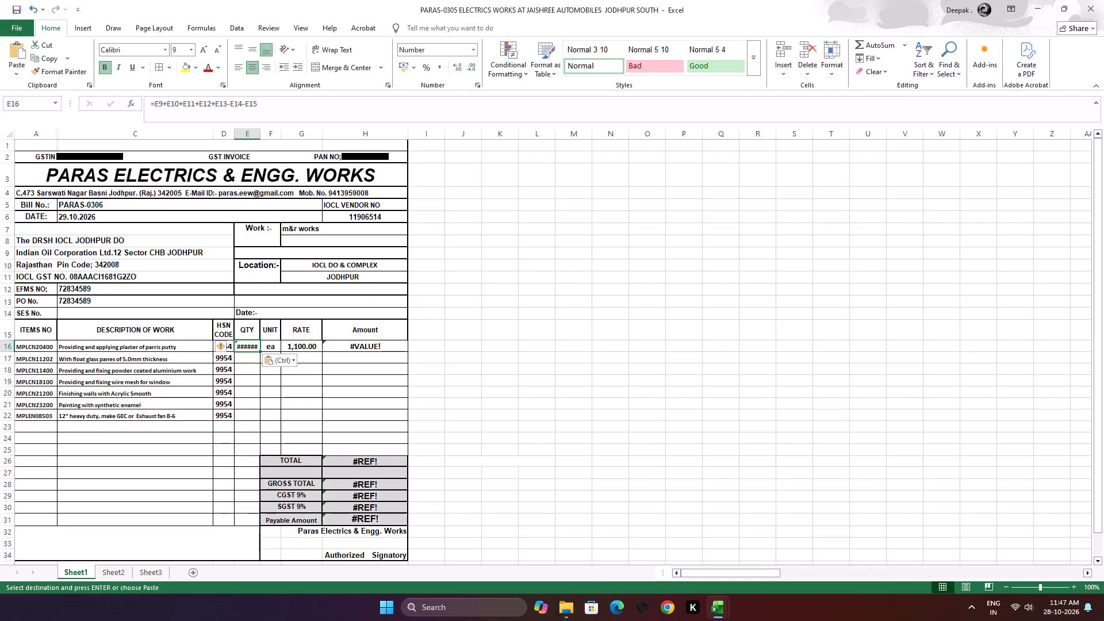
Copy the glass panes, aluminium work and wire mesh quantities from measurement cells H14 to H16 into invoice cells E17 to E19.
key(Down)
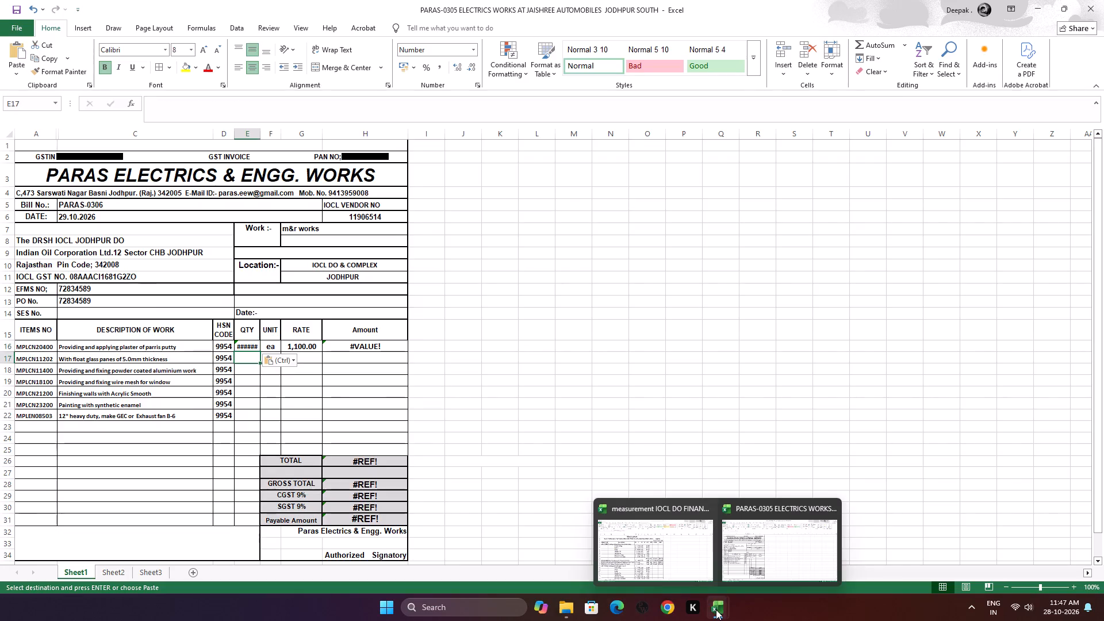
click(676, 557)
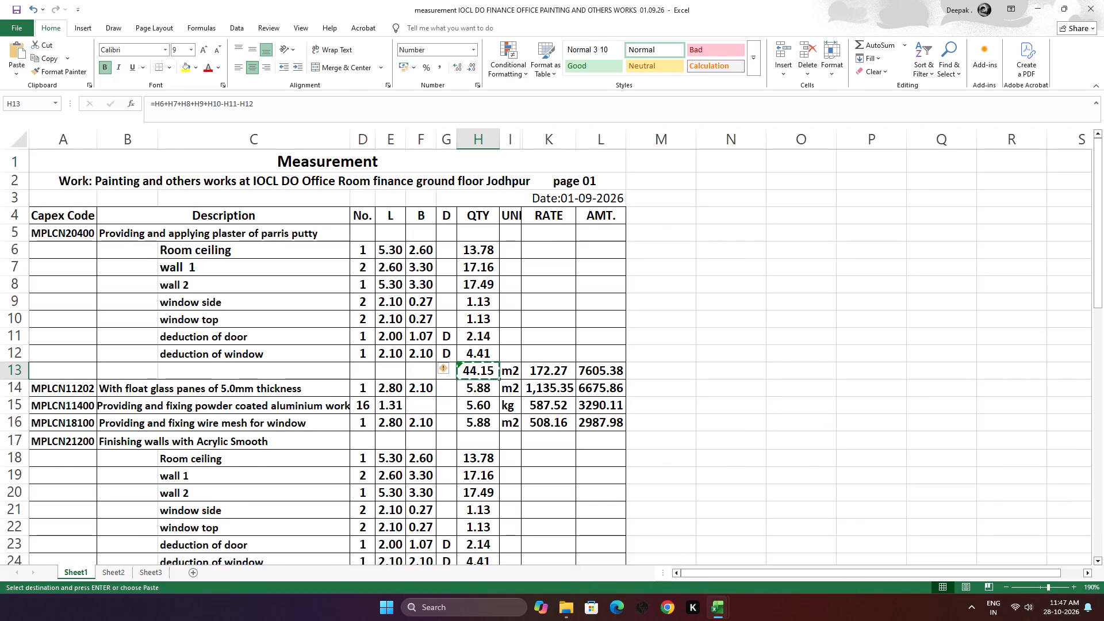
drag(485, 392, 485, 417)
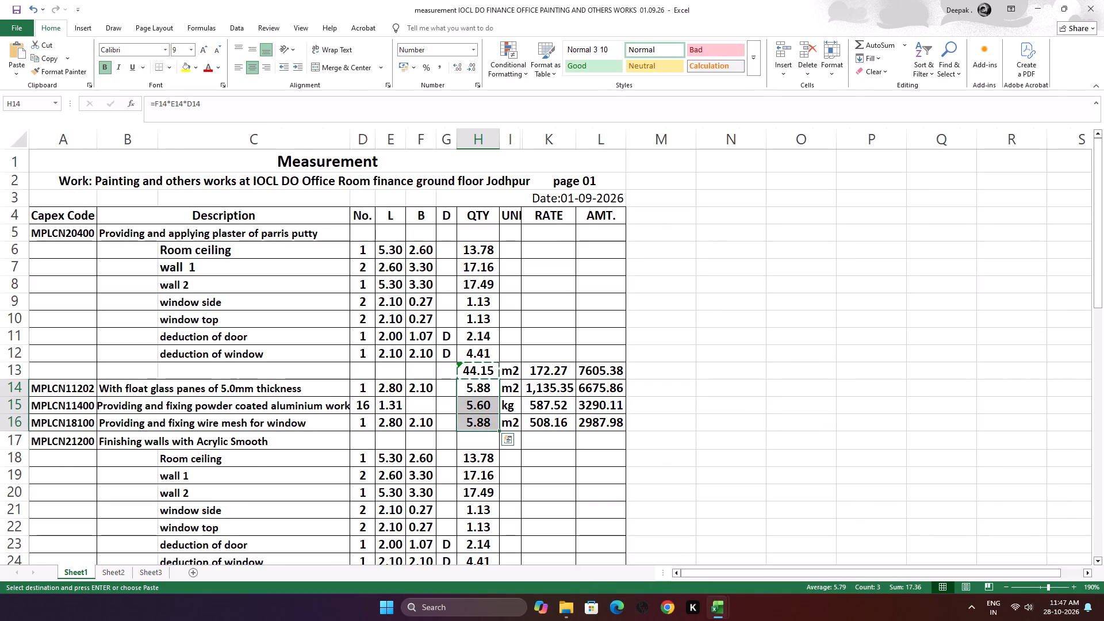
key(ctrl+c)
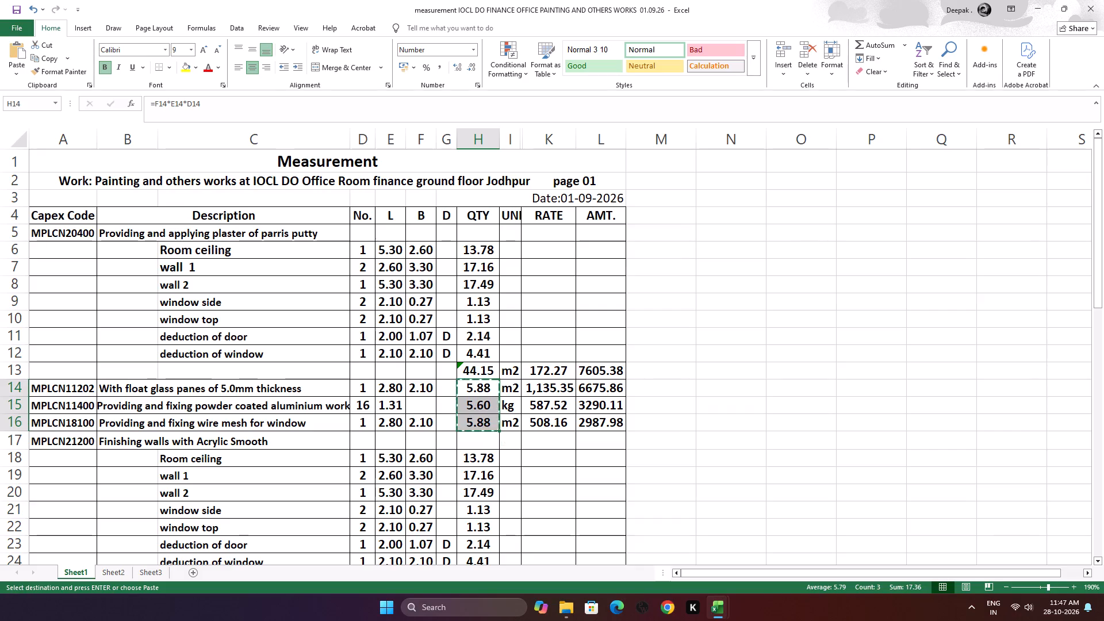
click(754, 549)
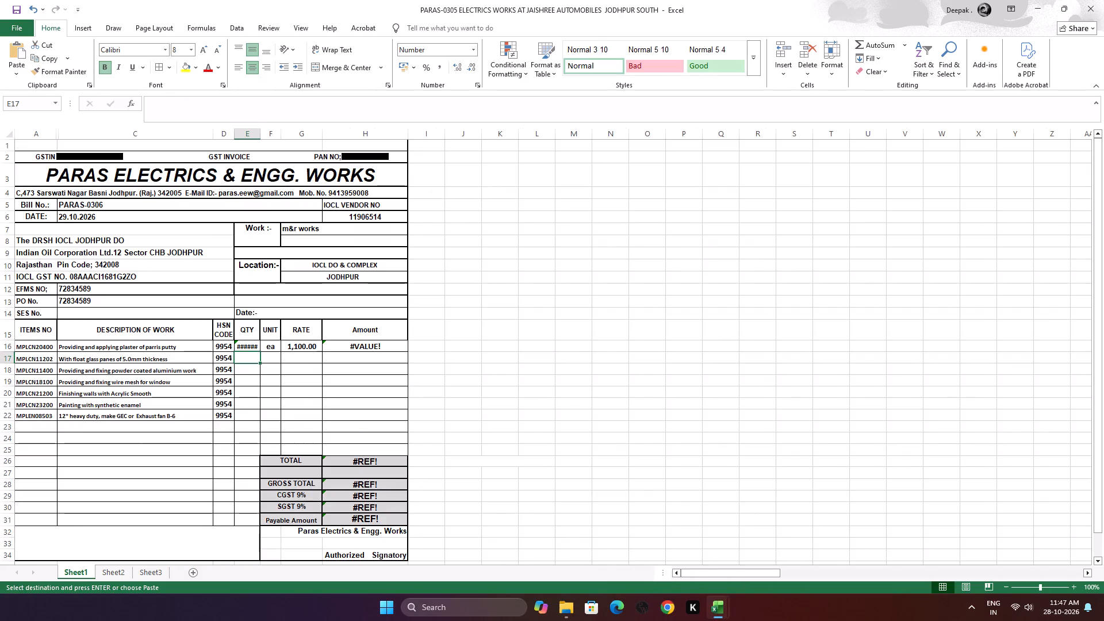
key(ctrl+v)
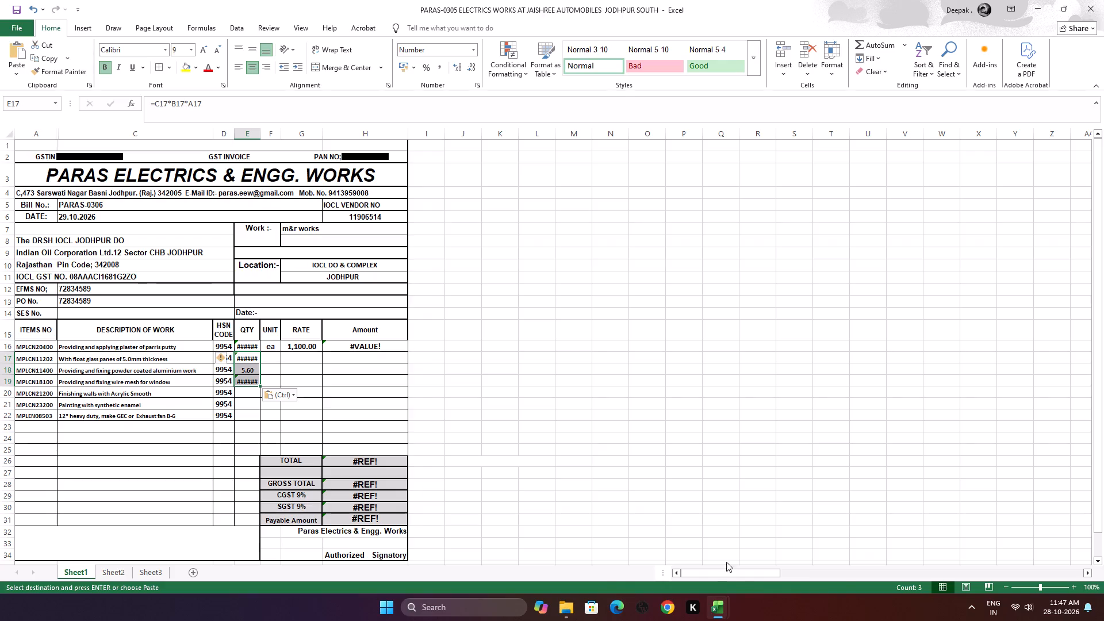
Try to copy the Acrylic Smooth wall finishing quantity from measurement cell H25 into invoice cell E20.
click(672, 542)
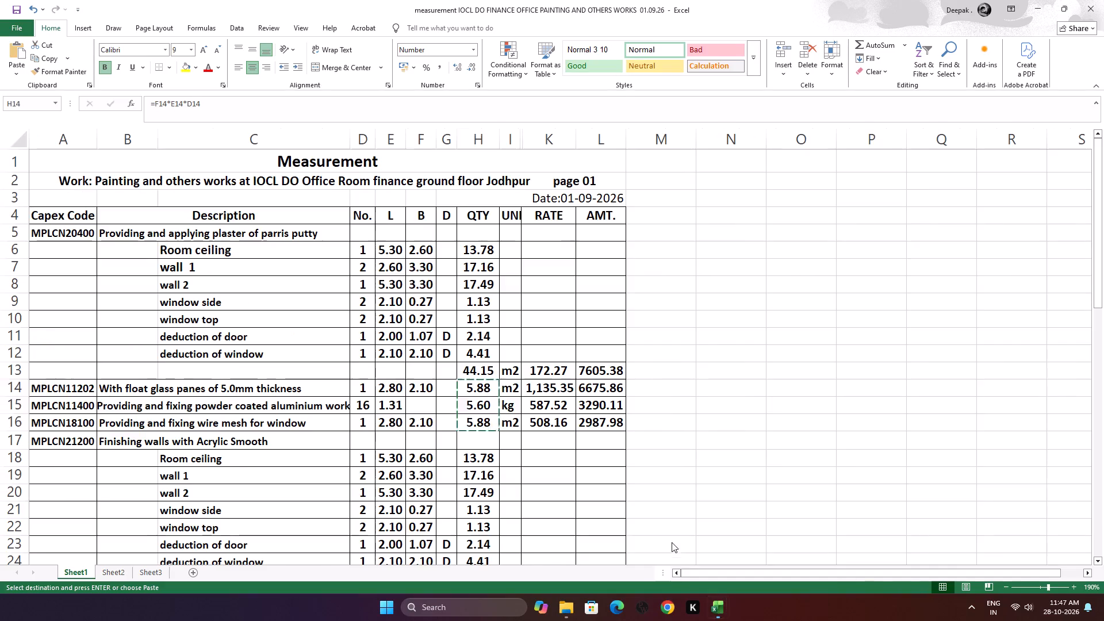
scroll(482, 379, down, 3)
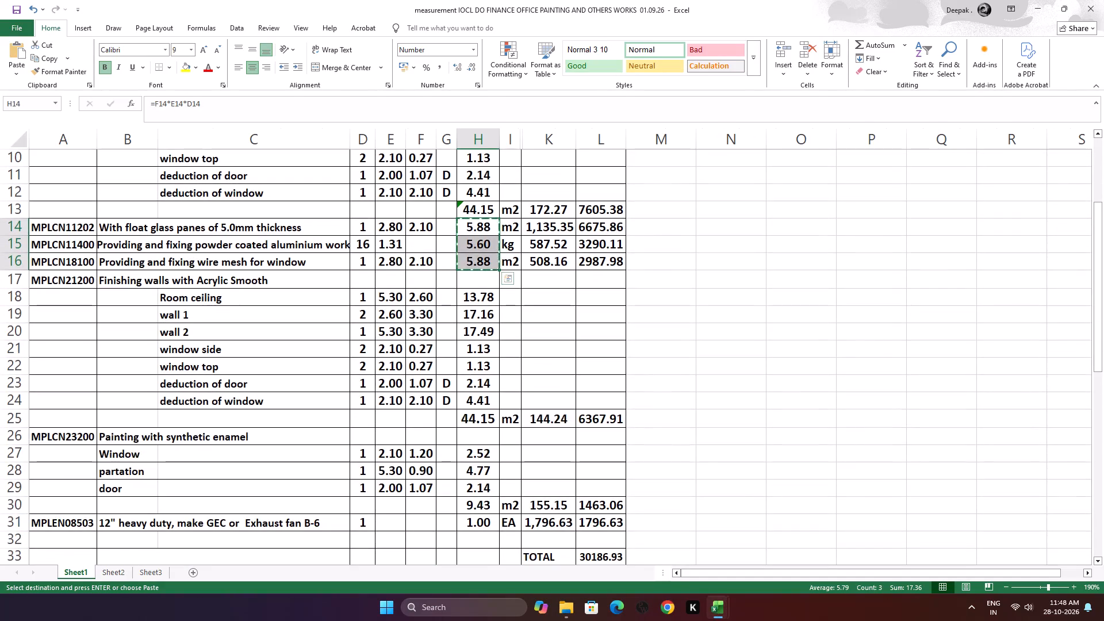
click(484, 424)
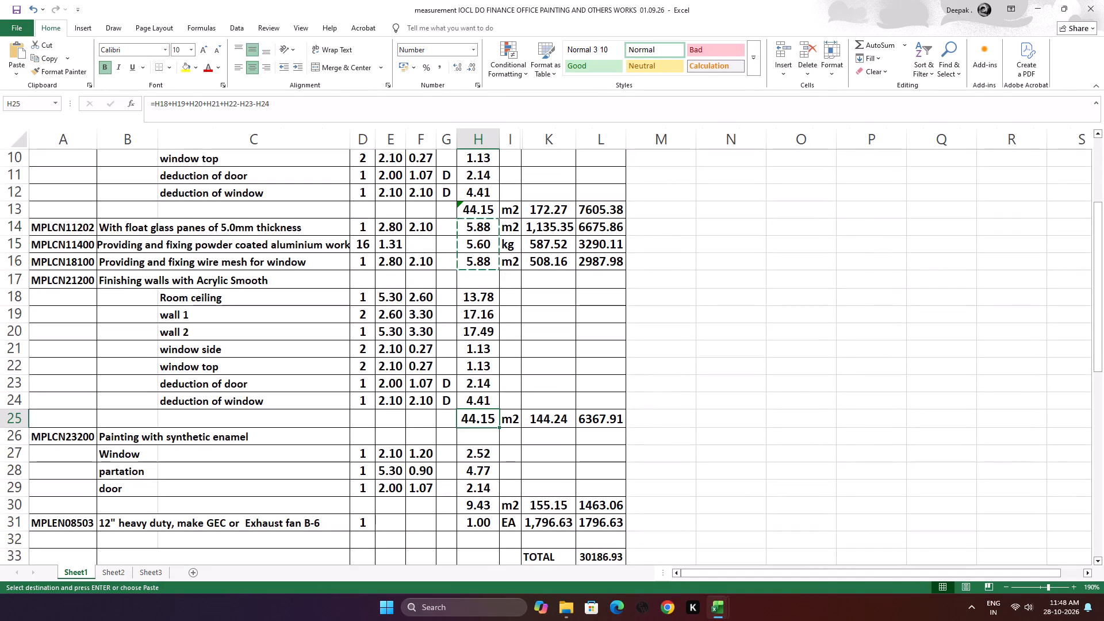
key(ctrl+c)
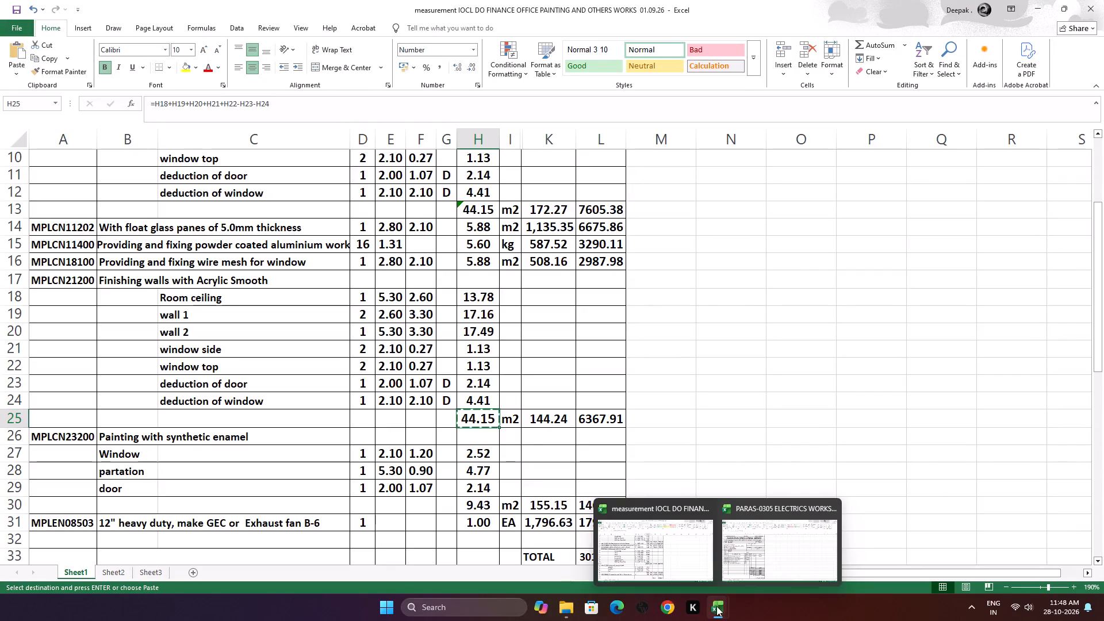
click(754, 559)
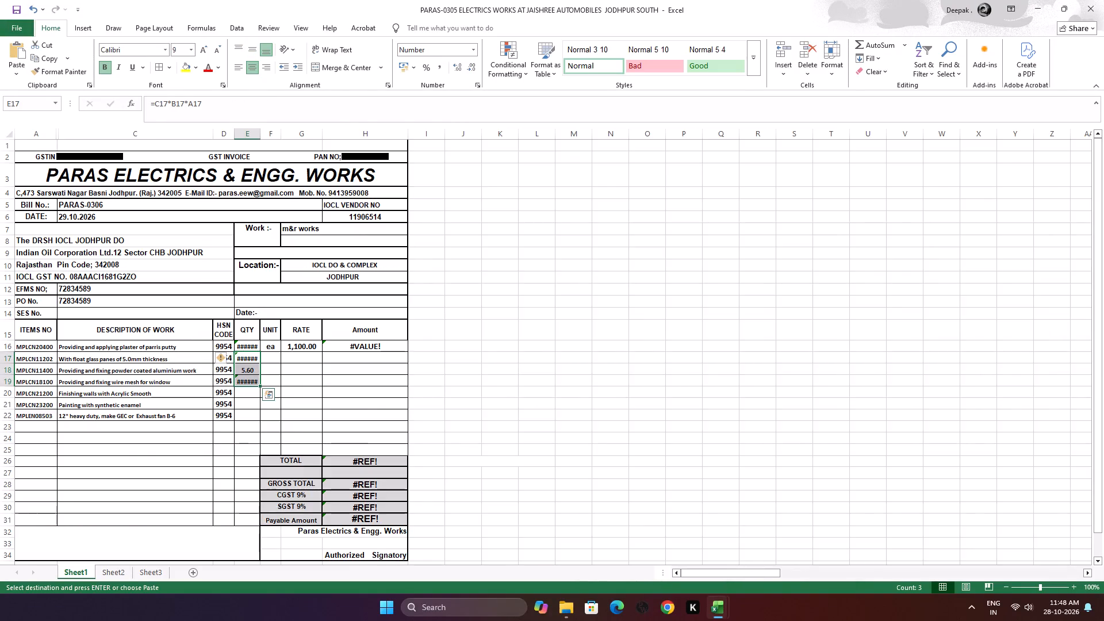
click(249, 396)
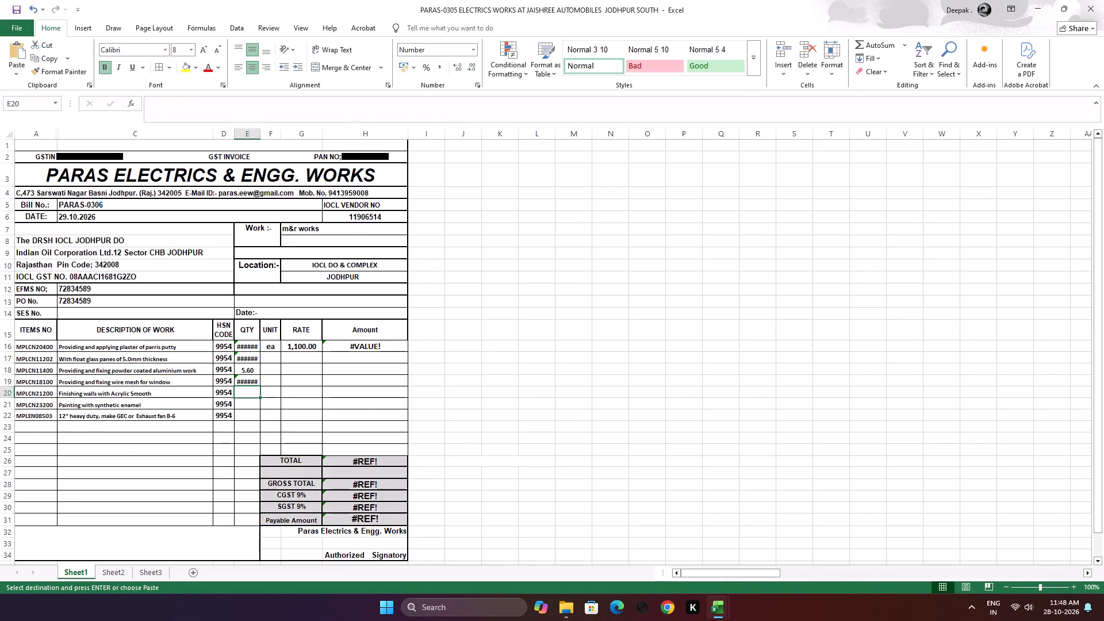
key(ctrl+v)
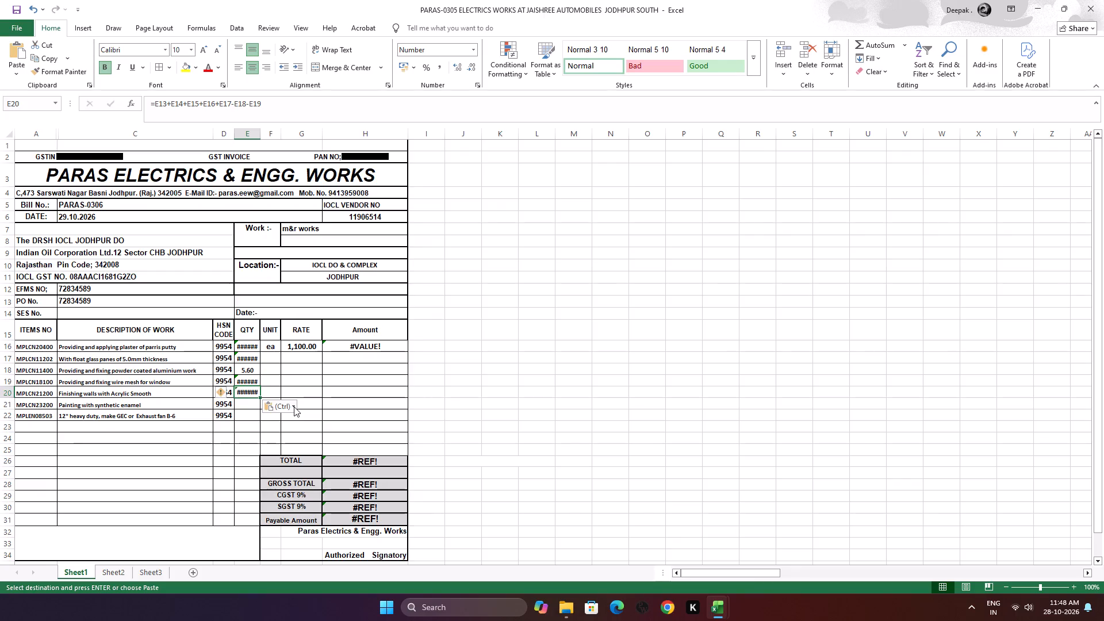
Set the quantity for Finishing walls with Acrylic Smooth in invoice cell E20 to 44.15.
text(44)
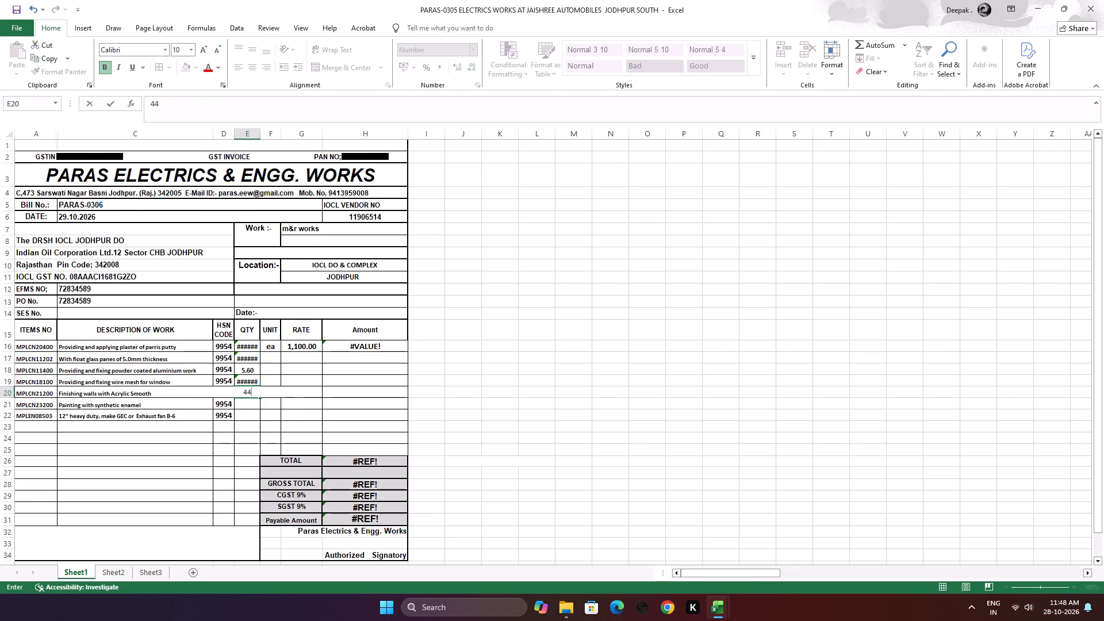
text(.1)
key(5)
click(332, 369)
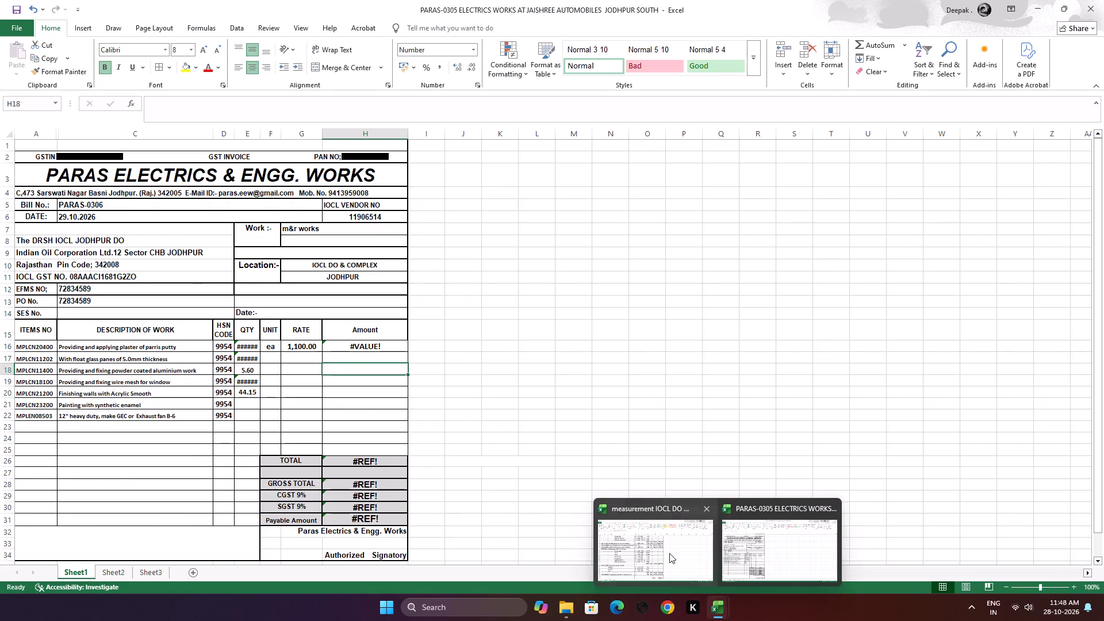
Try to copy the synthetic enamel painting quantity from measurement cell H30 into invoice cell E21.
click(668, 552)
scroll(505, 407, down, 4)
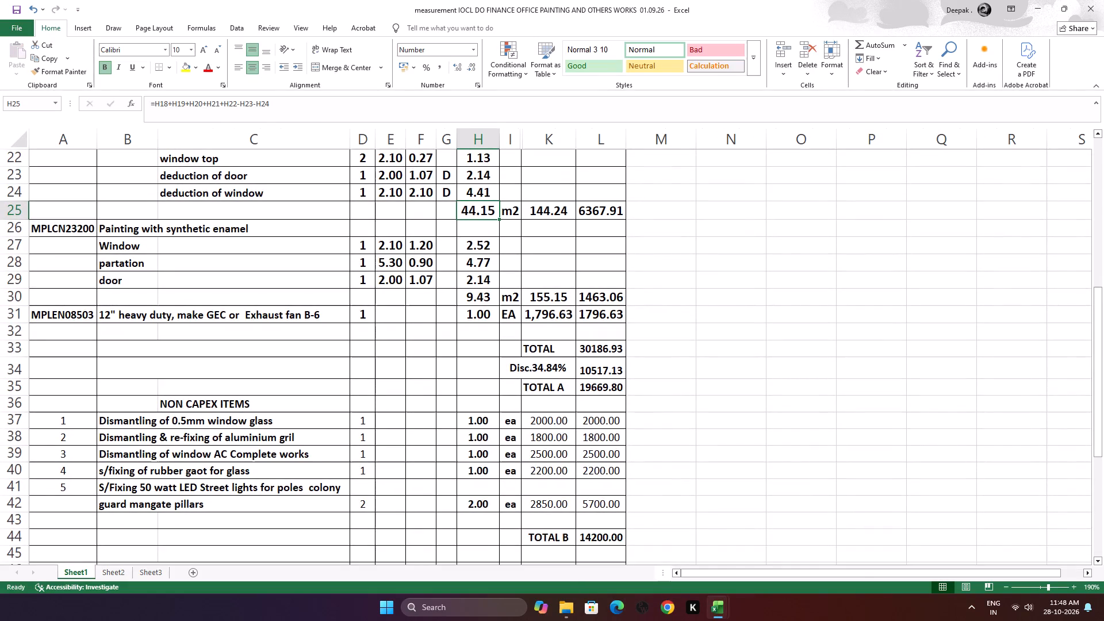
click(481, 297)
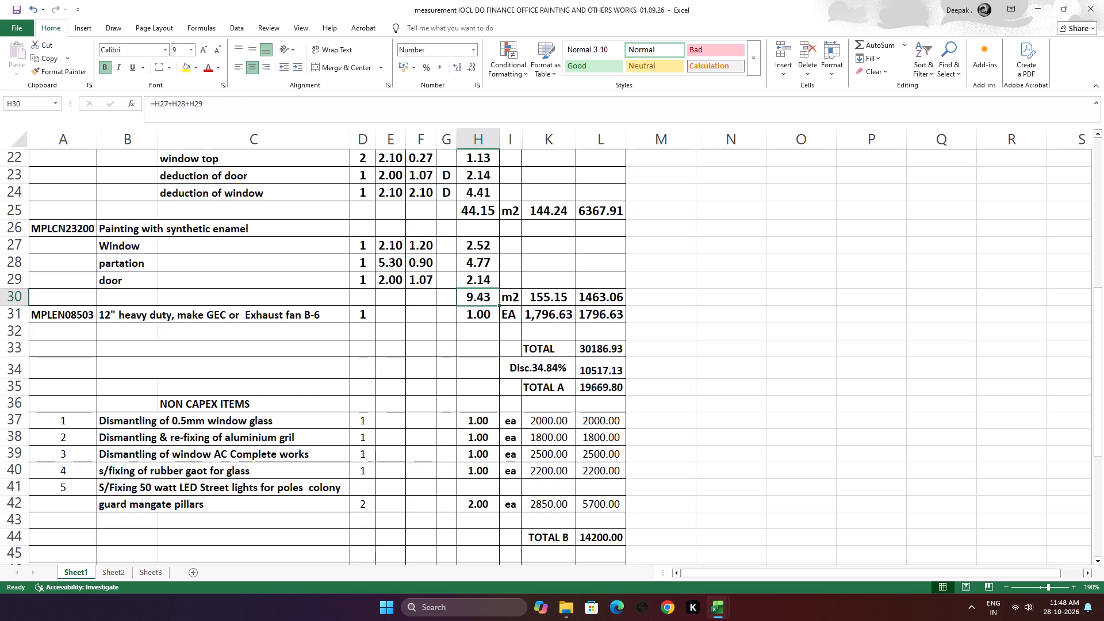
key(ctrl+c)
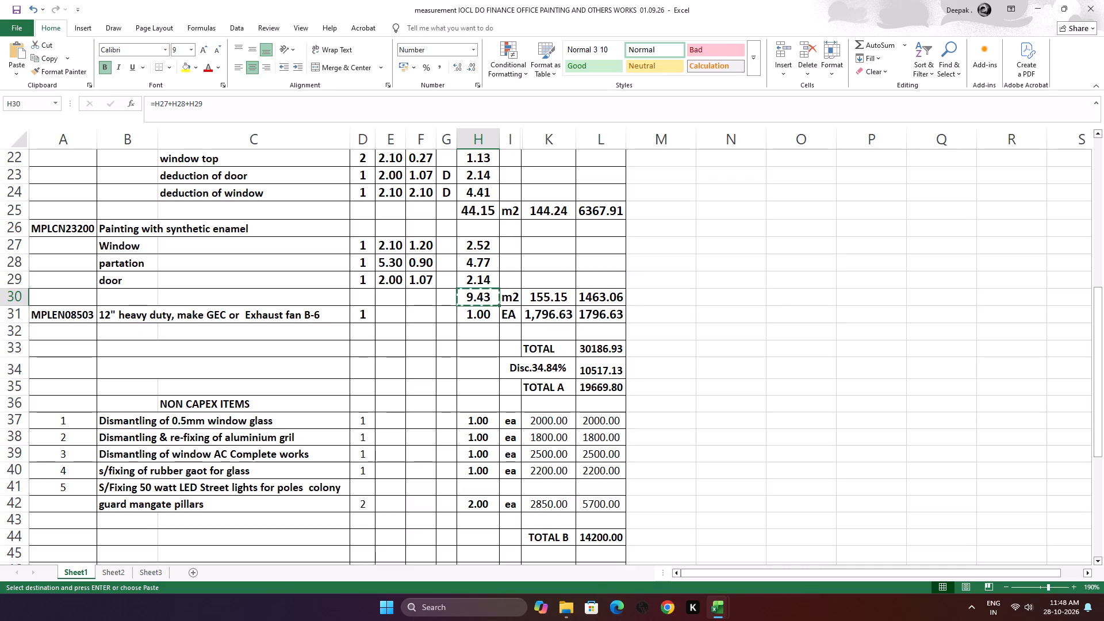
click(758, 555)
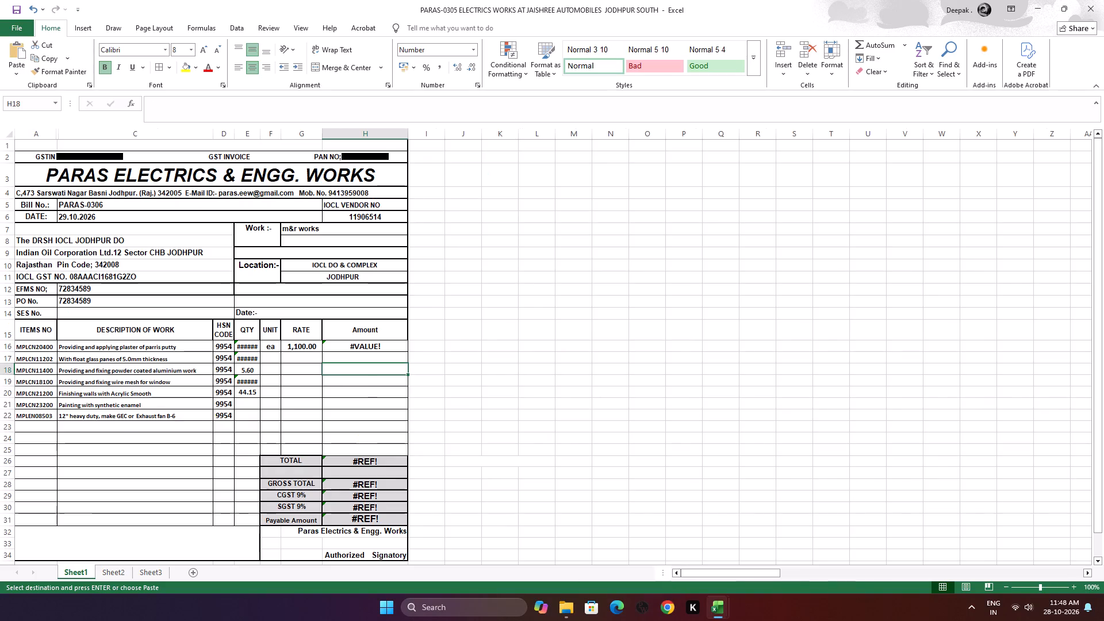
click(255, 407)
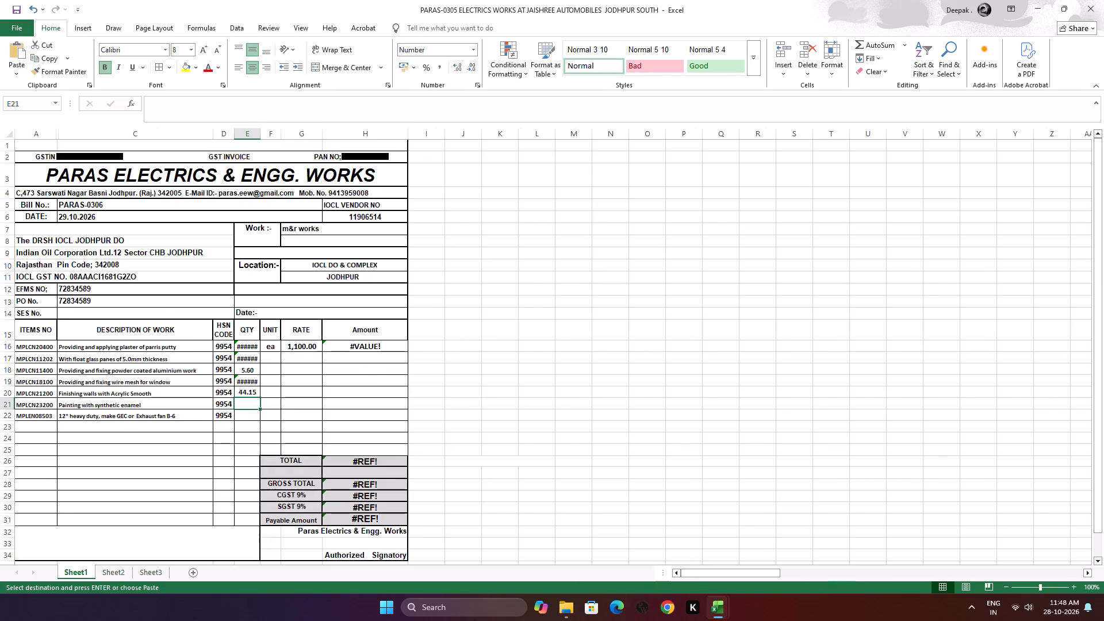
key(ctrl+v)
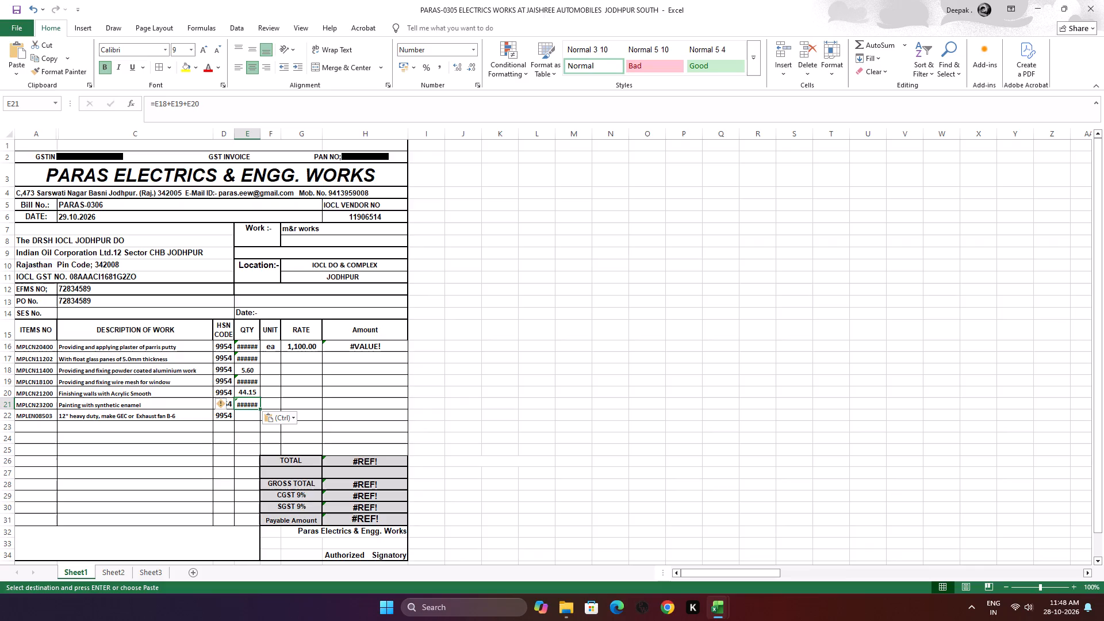
Set the quantity for Painting with synthetic enamel in invoice cell E21 to 9.43.
text(9.)
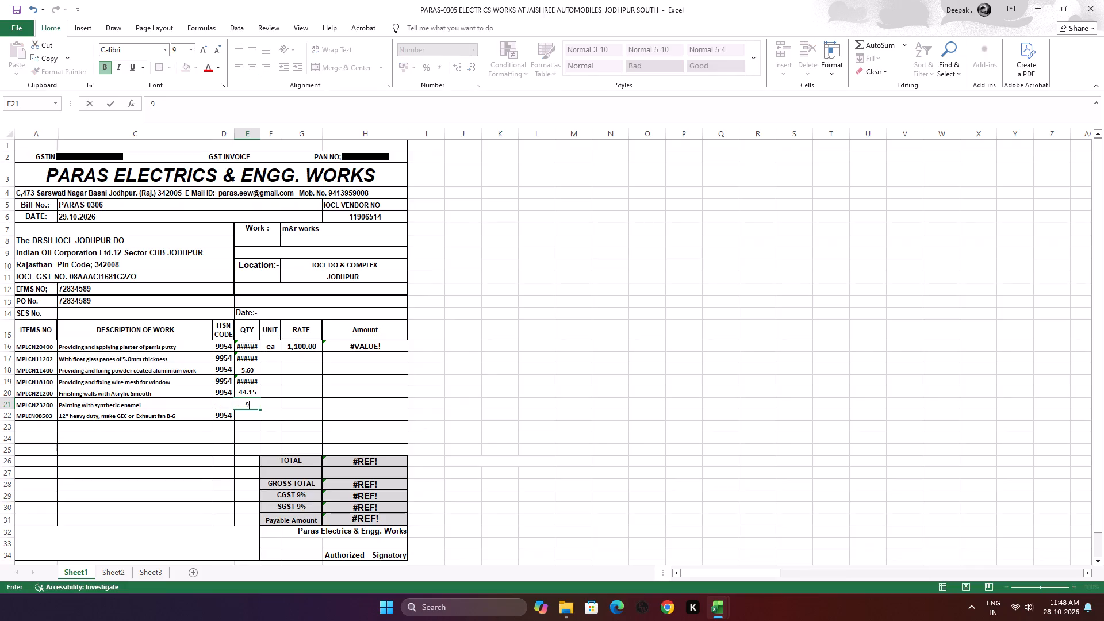
text(43)
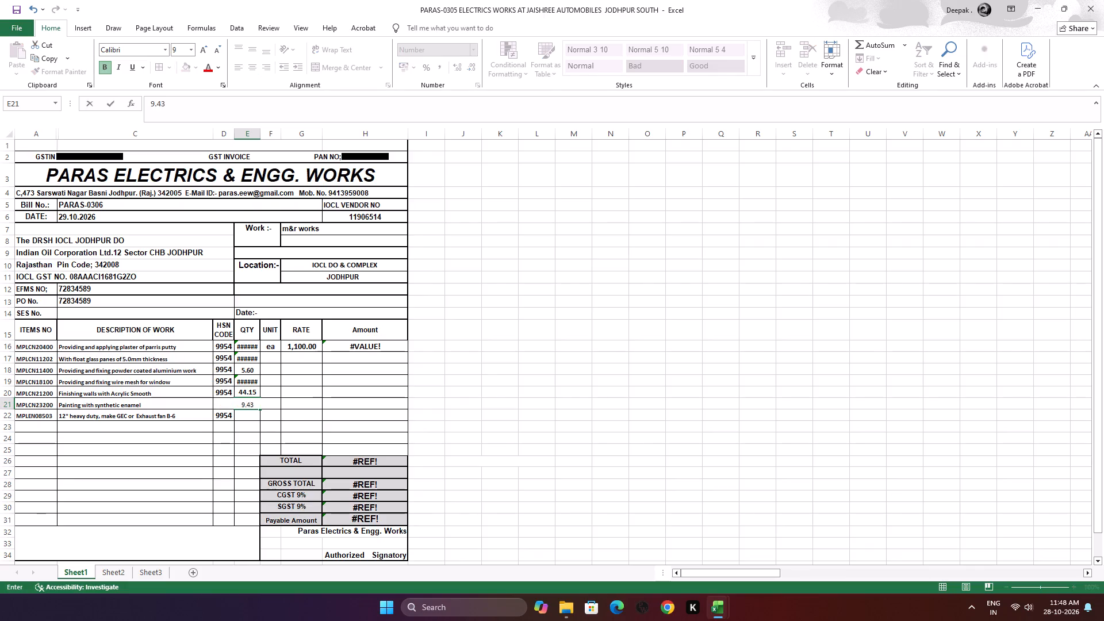
click(226, 423)
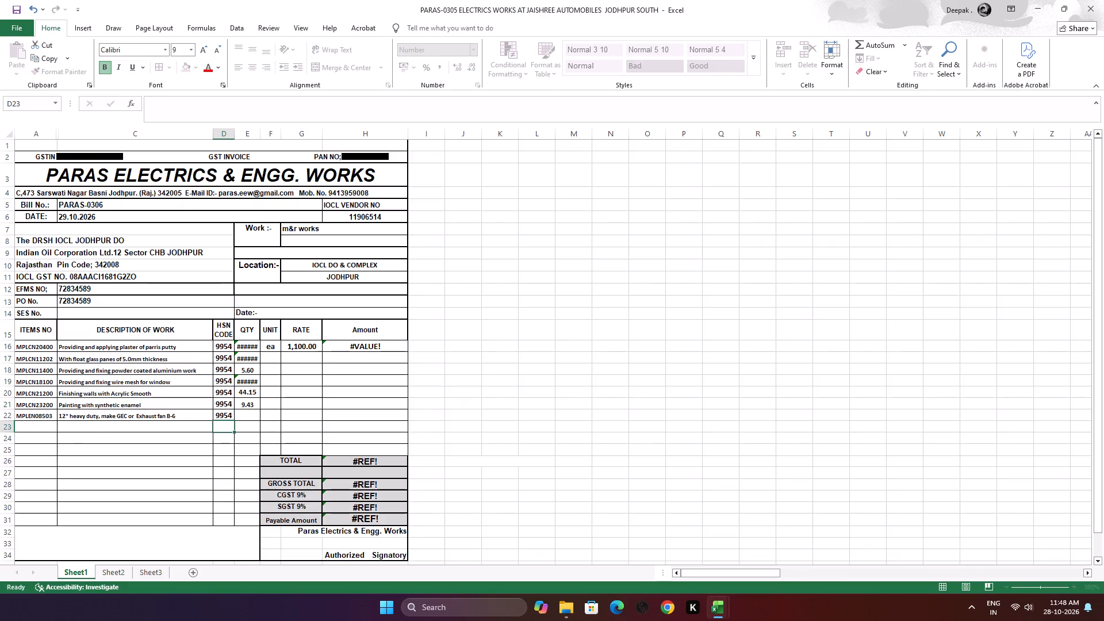
Check the exhaust fan quantity in the measurement workbook and enter 1 in invoice cell E22.
click(251, 417)
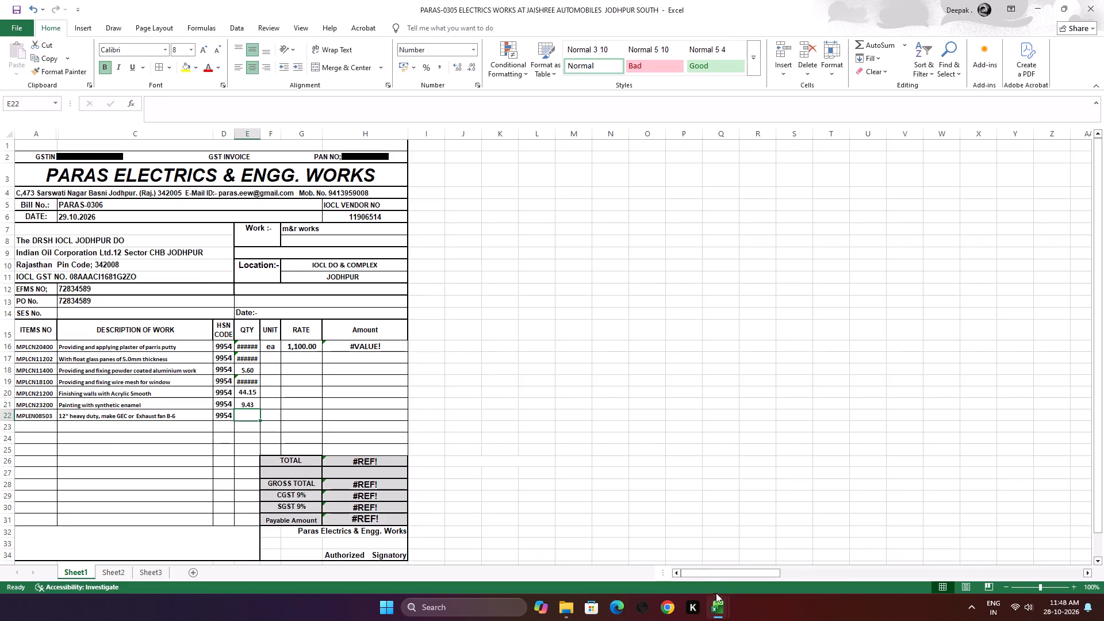
click(665, 562)
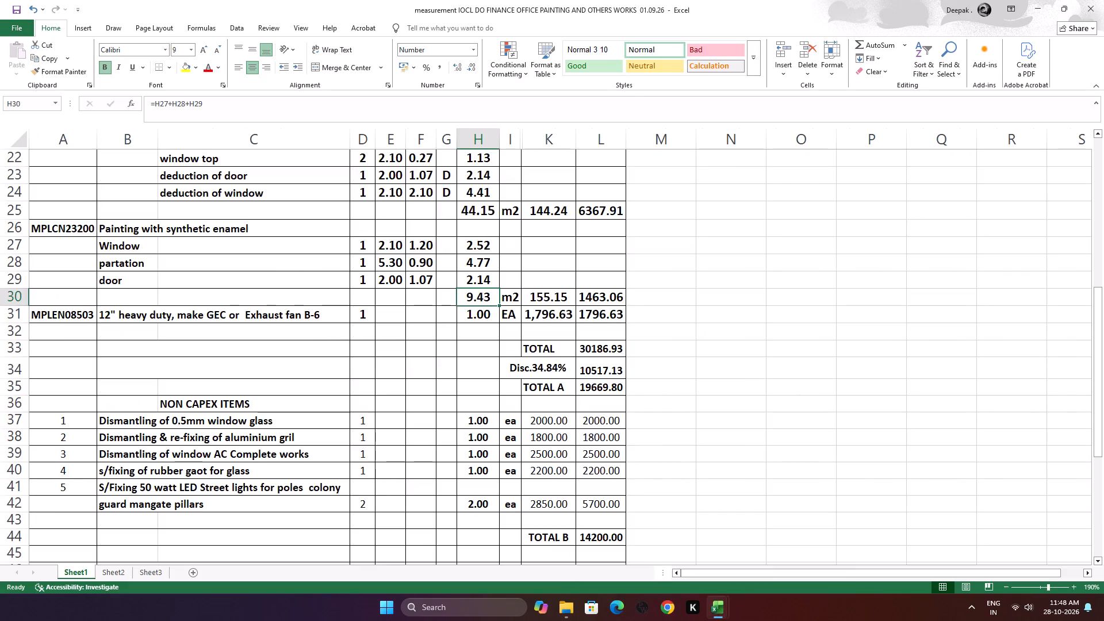
click(757, 553)
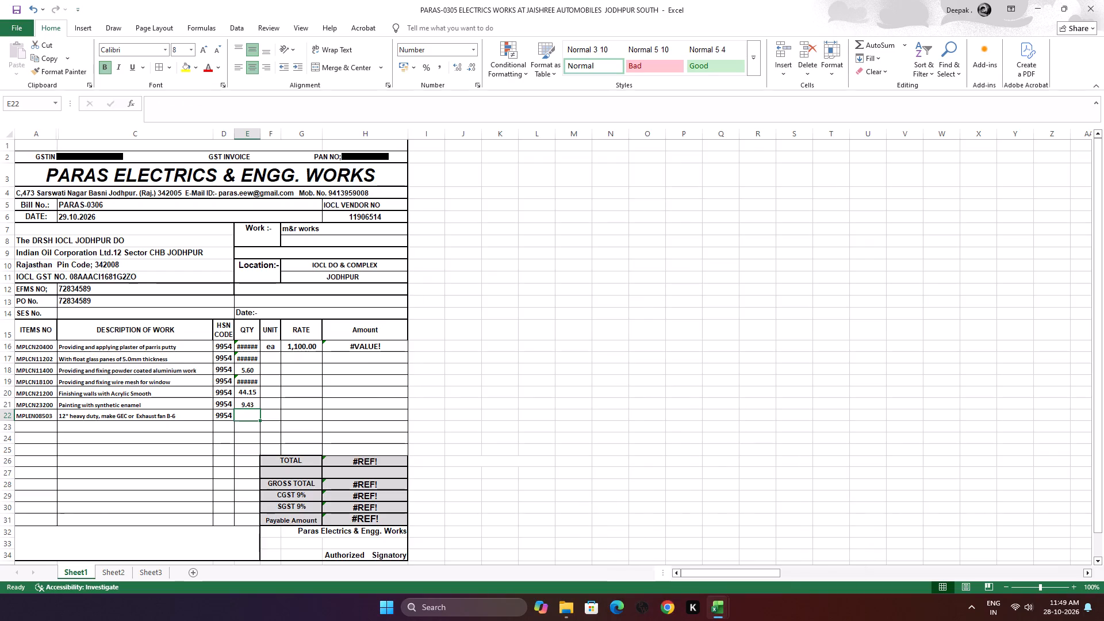
key(1)
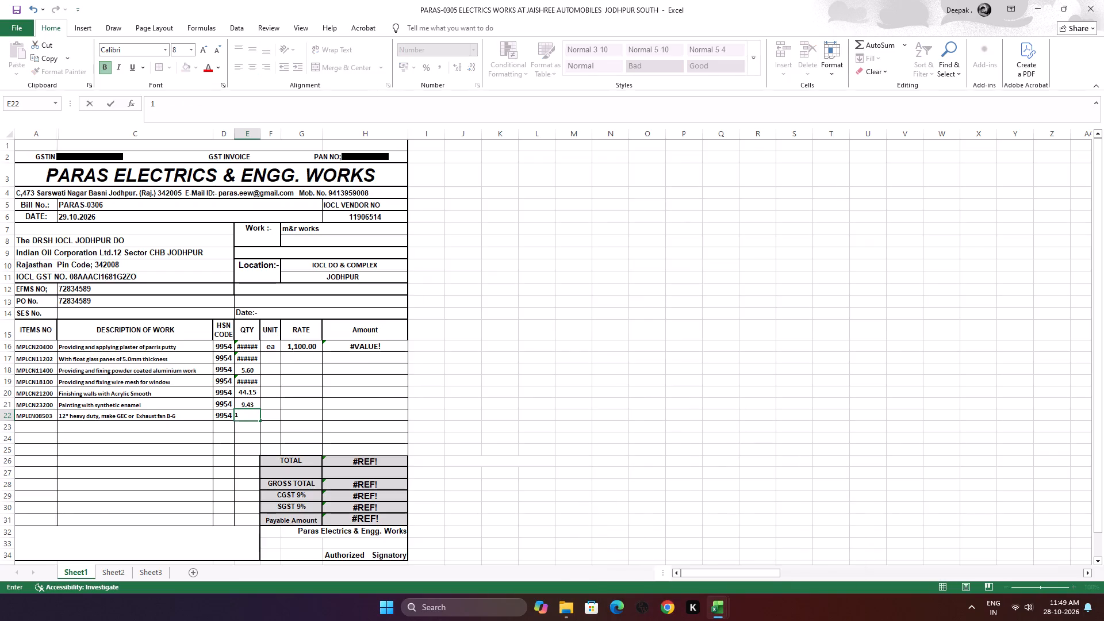
Check the plaster of parris putty quantity in the measurement workbook and replace the formula in invoice cell E16 with 44.15.
click(660, 551)
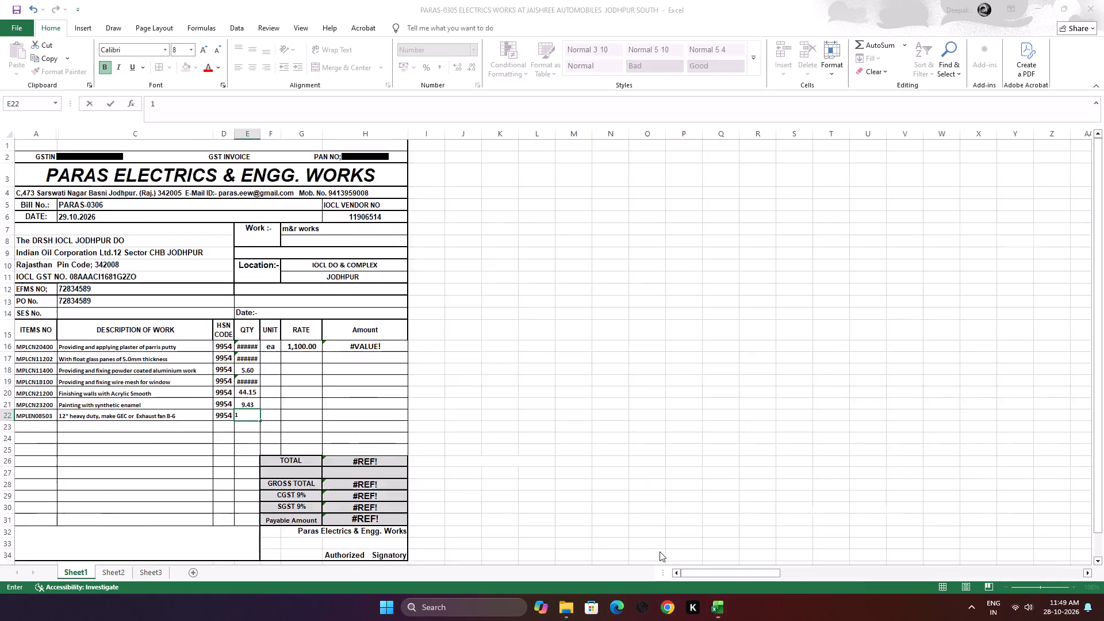
scroll(436, 393, up, 12)
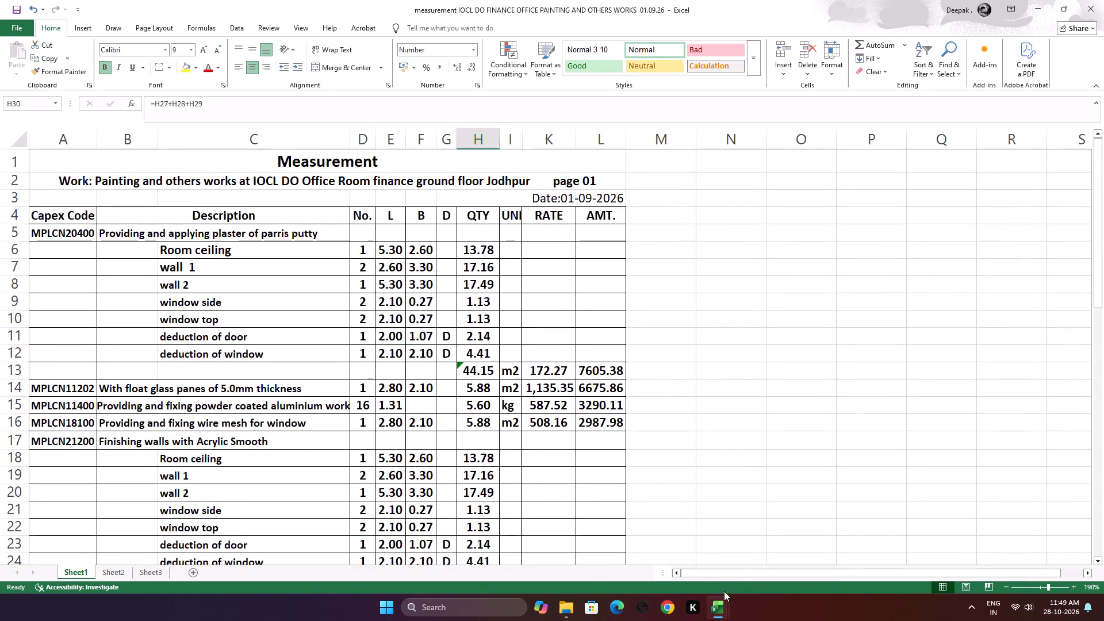
click(768, 535)
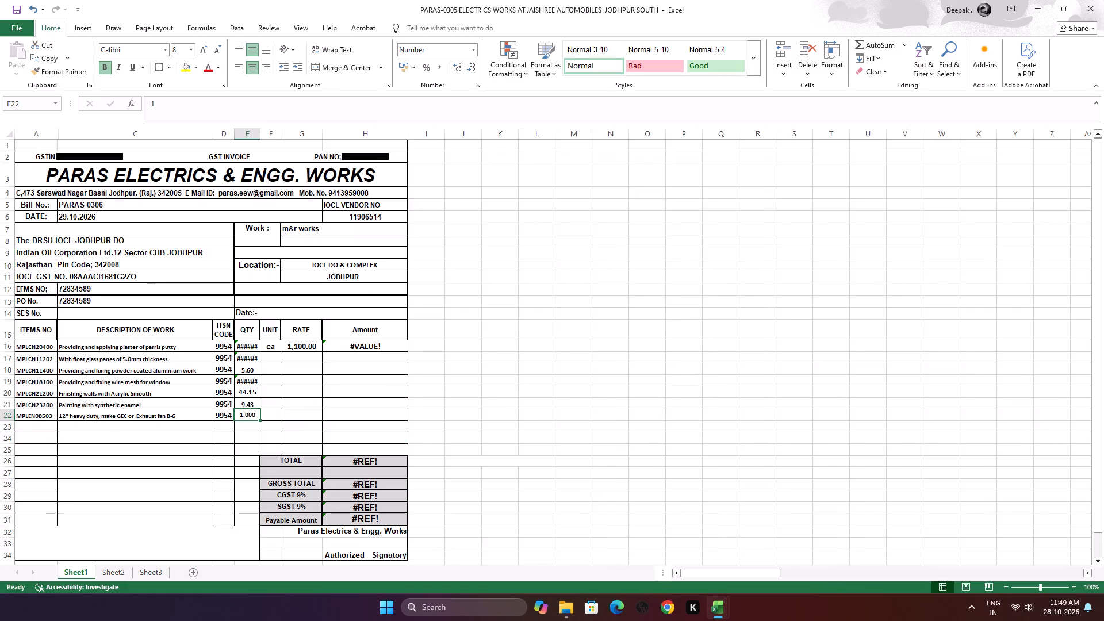
click(253, 347)
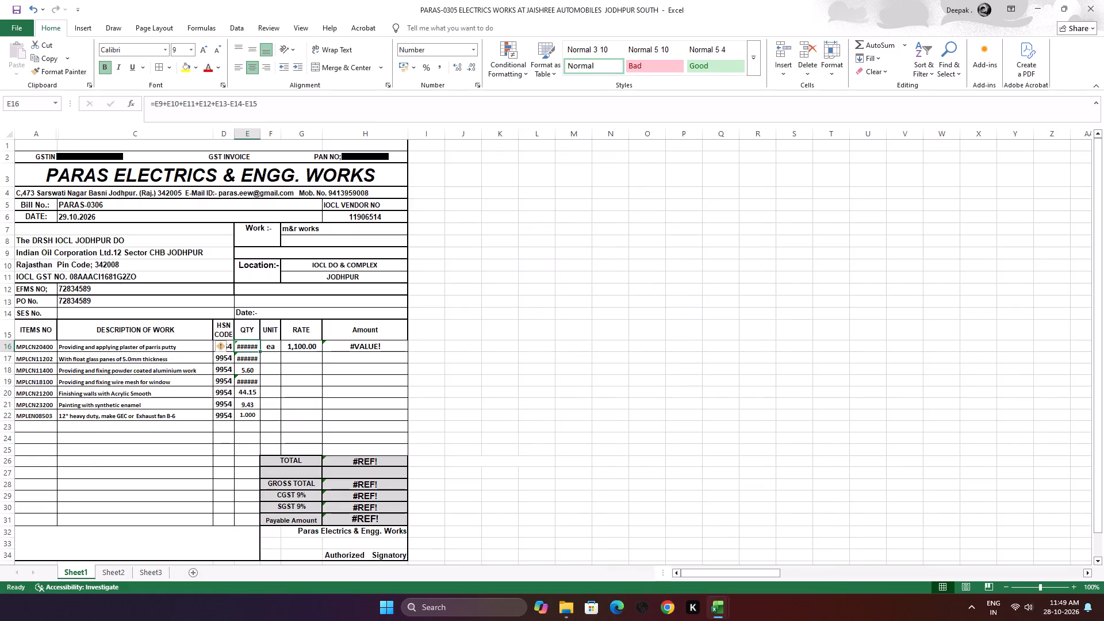
text(44.15)
click(273, 391)
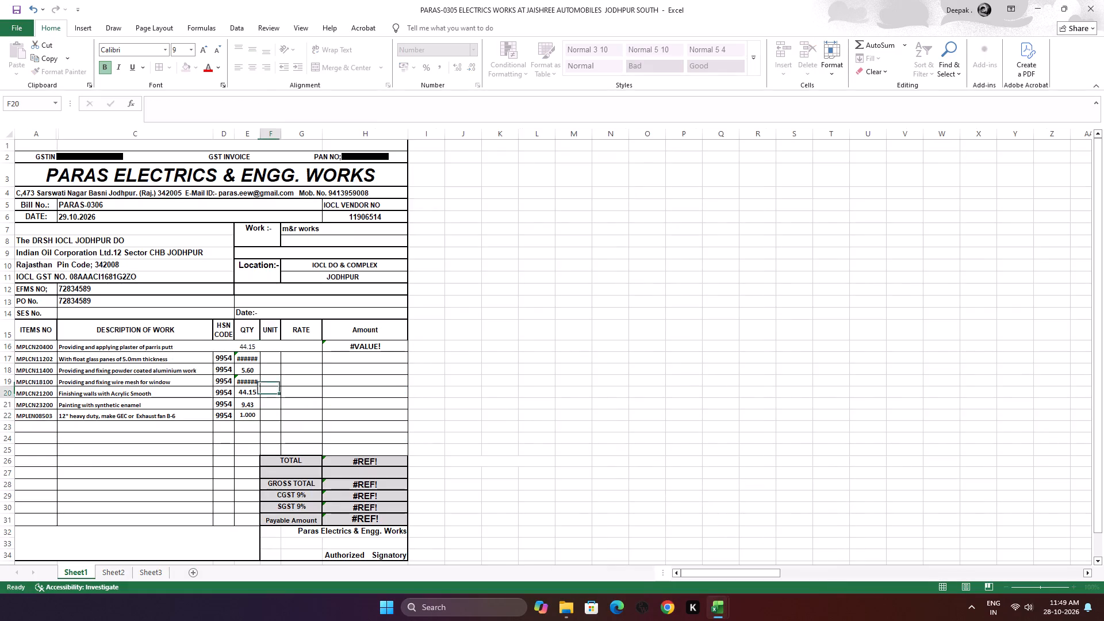
Check the float glass panes quantity in the measurement workbook and replace the formula in invoice cell E17 with 5.88.
click(254, 359)
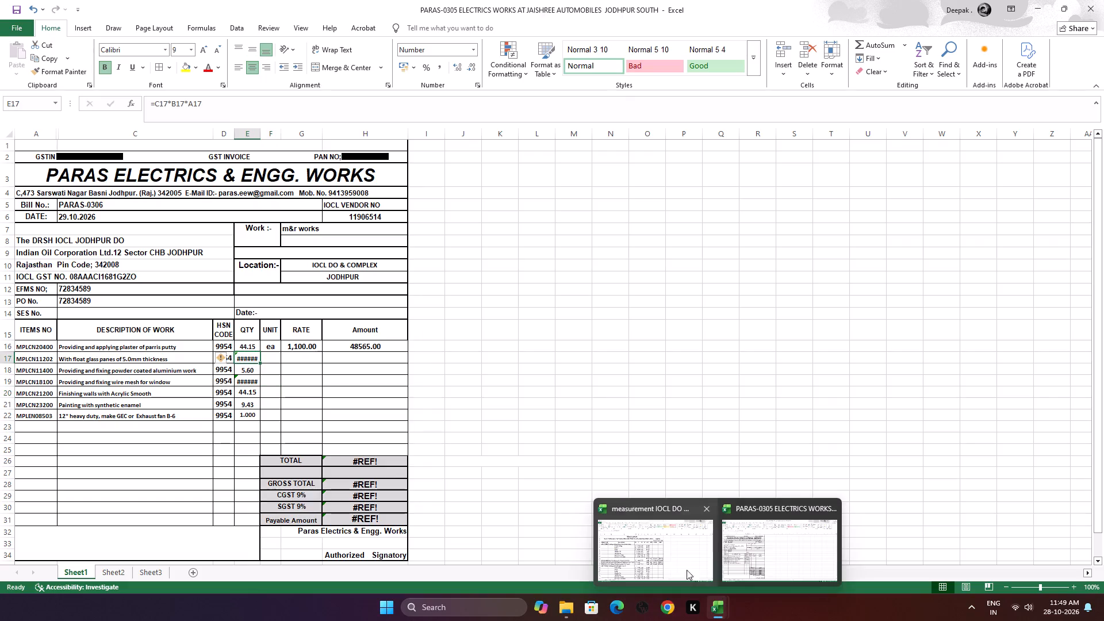
click(657, 550)
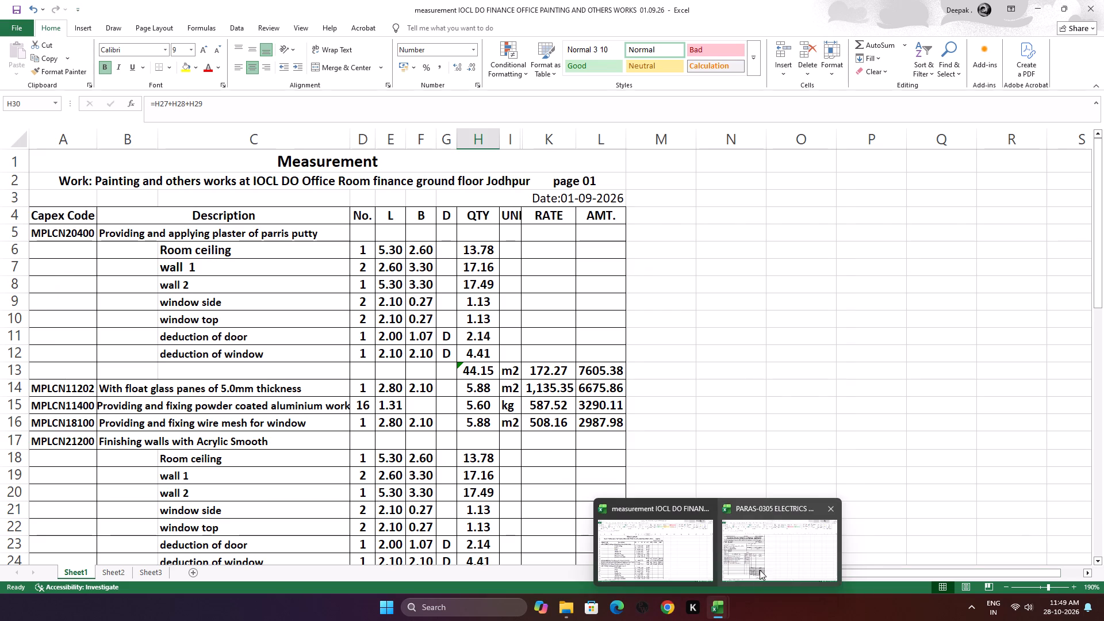
click(760, 568)
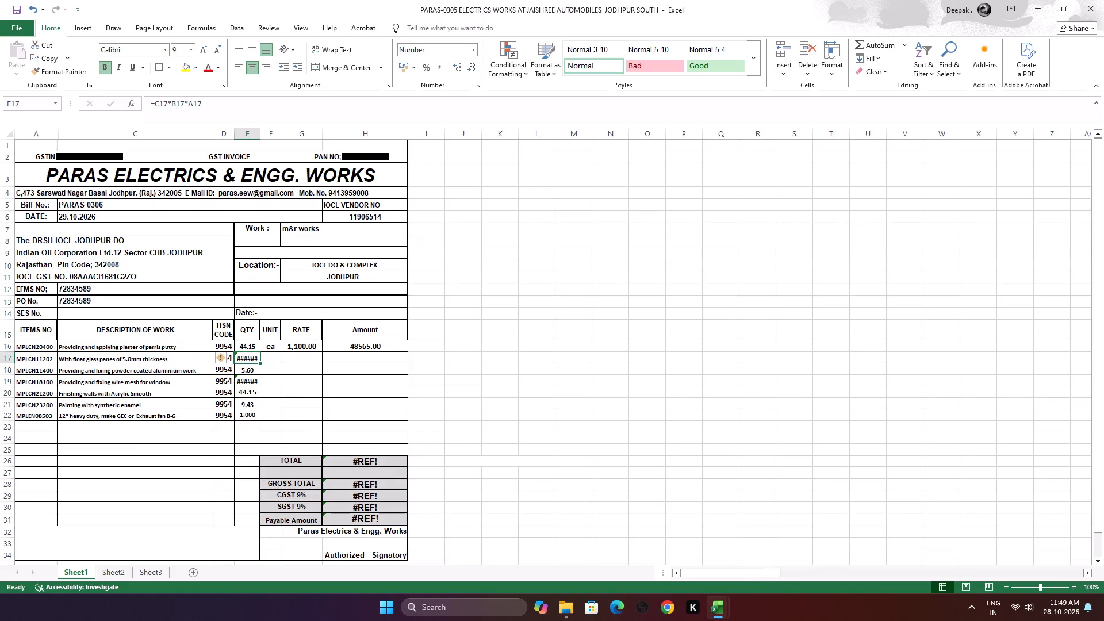
text(5.9)
key(BackSpace)
text(88)
key(Down)
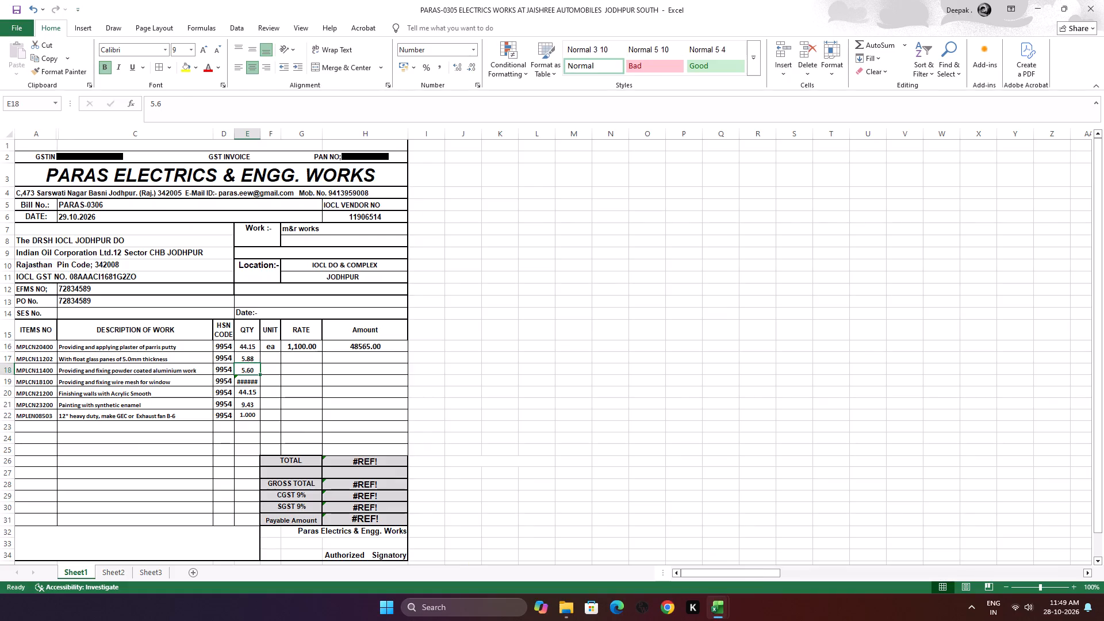
Check the window wire mesh quantity in the measurement workbook and replace the formula in invoice cell E19 with 5.88.
key(Down)
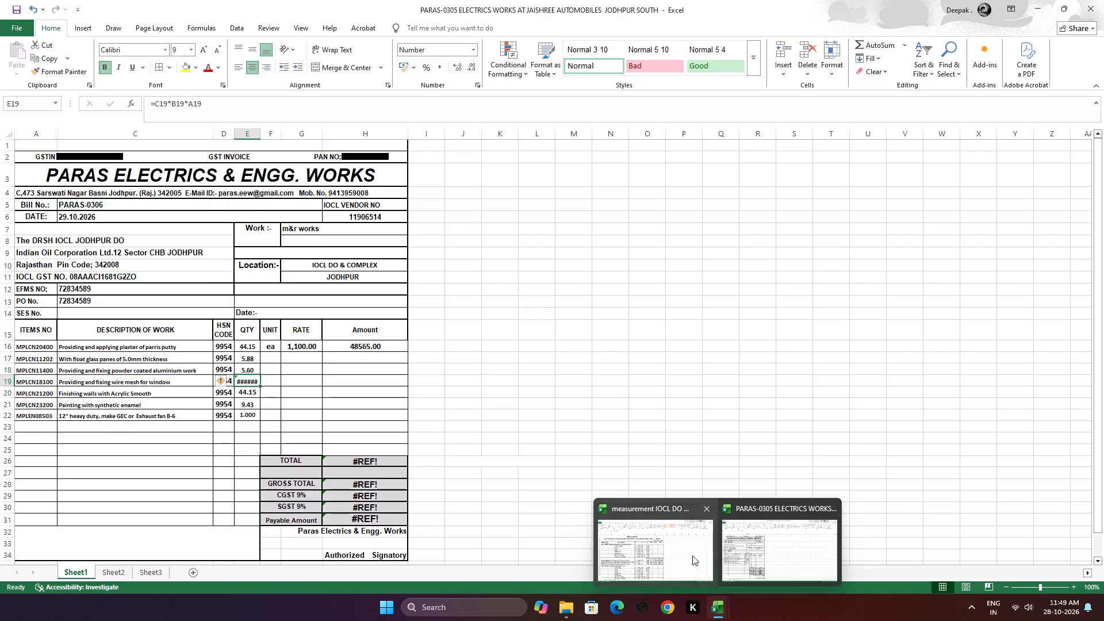
click(682, 545)
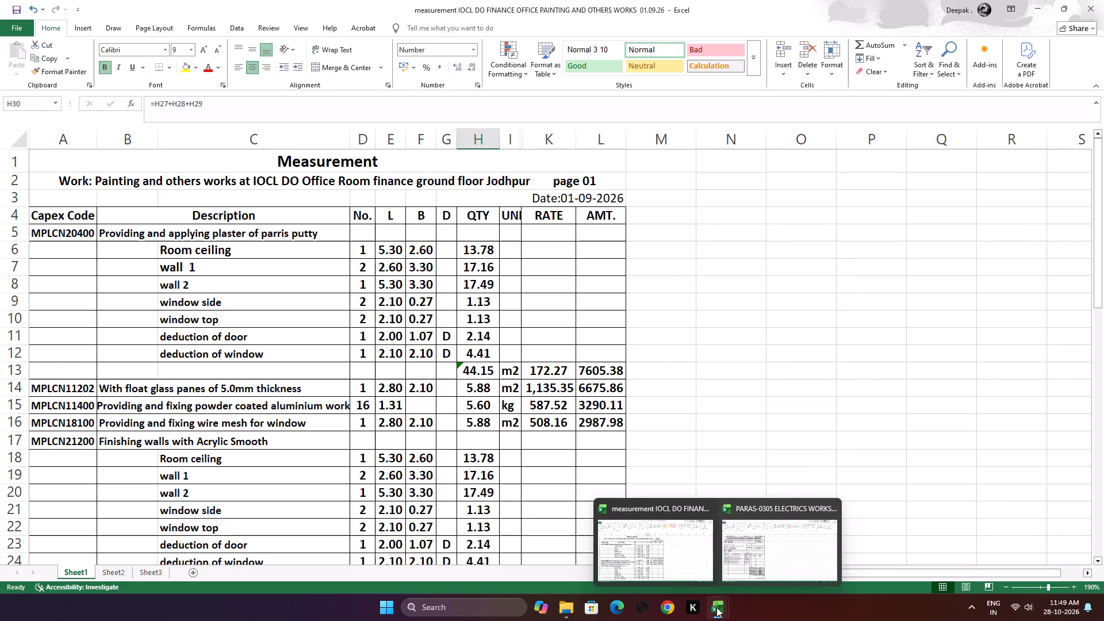
click(772, 545)
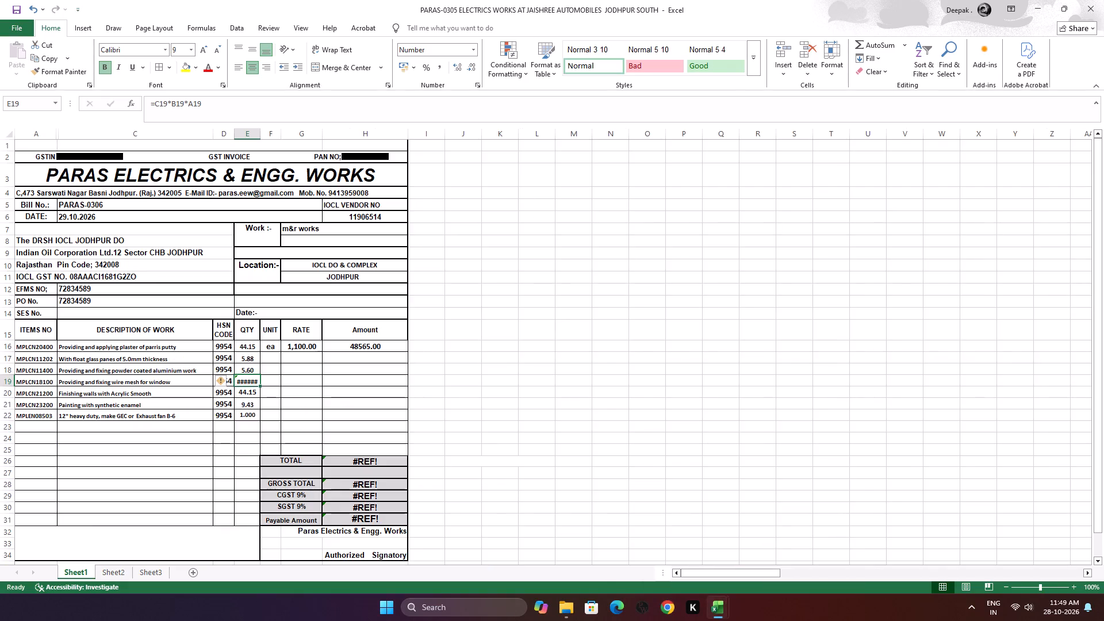
text(5.)
text(88)
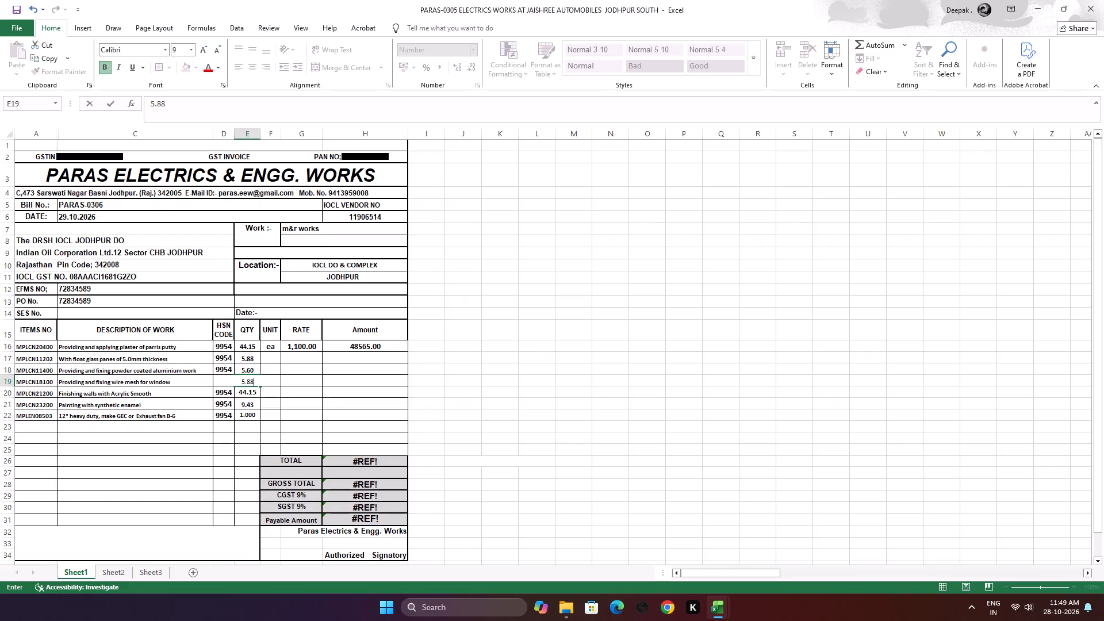
click(160, 446)
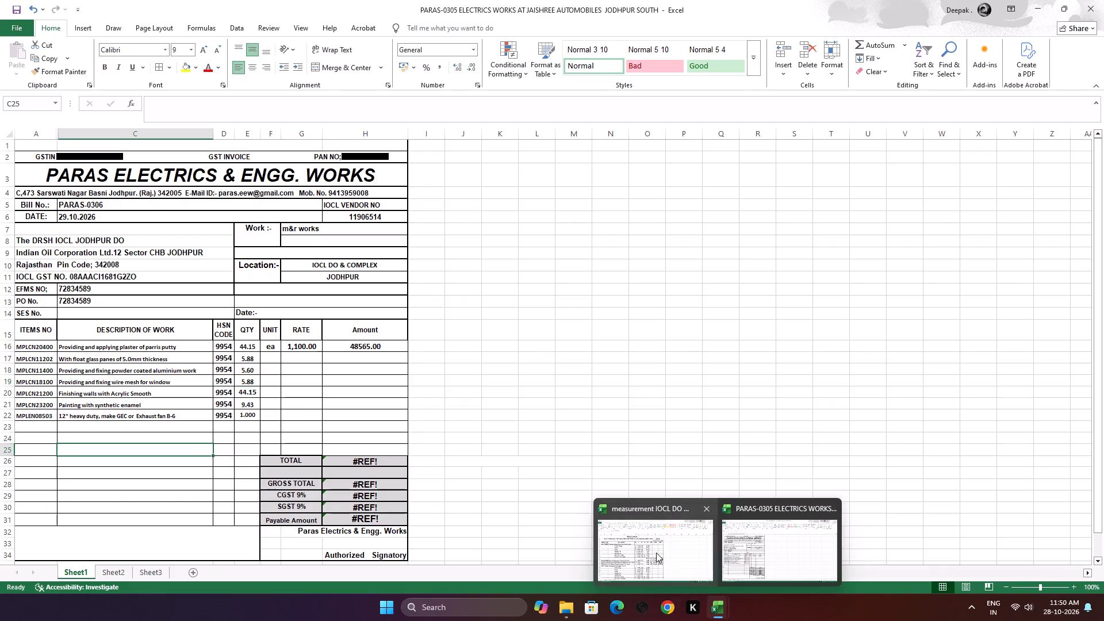
Copy the units m2, m2, kg and m2 from measurement cells I13 to I16 into invoice cells F16 to F19.
click(656, 553)
scroll(453, 415, up, 1)
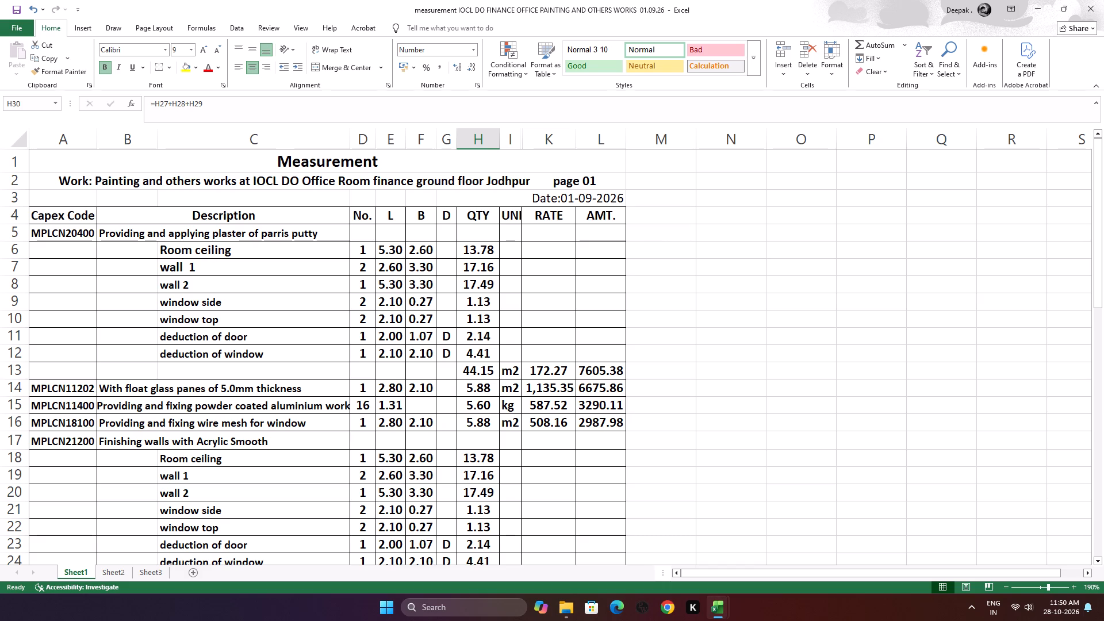
drag(512, 374, 516, 422)
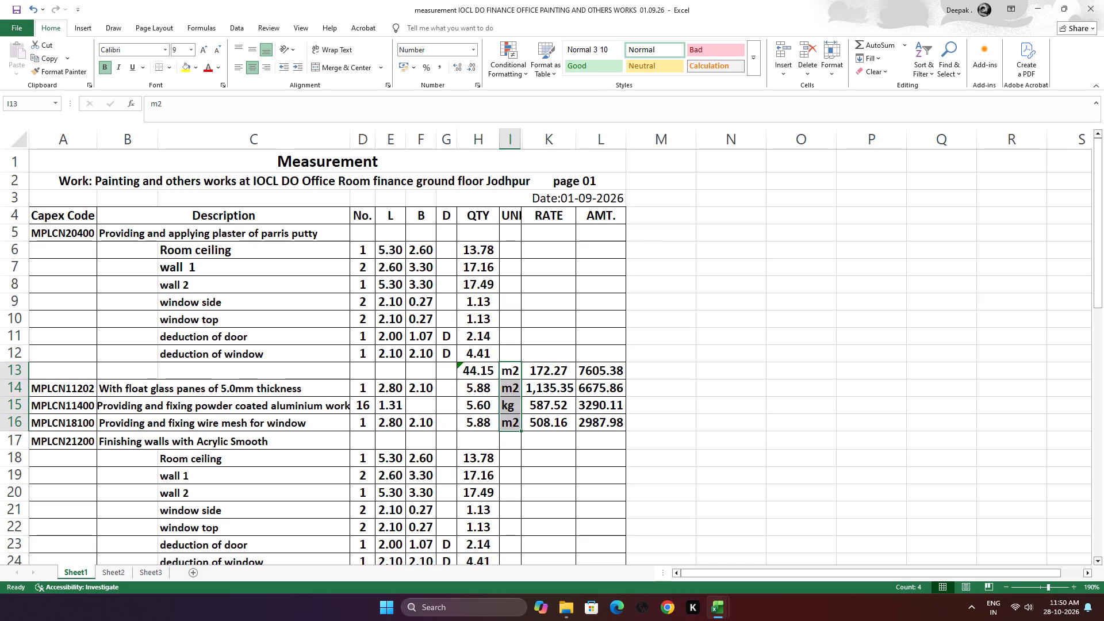
key(ctrl+c)
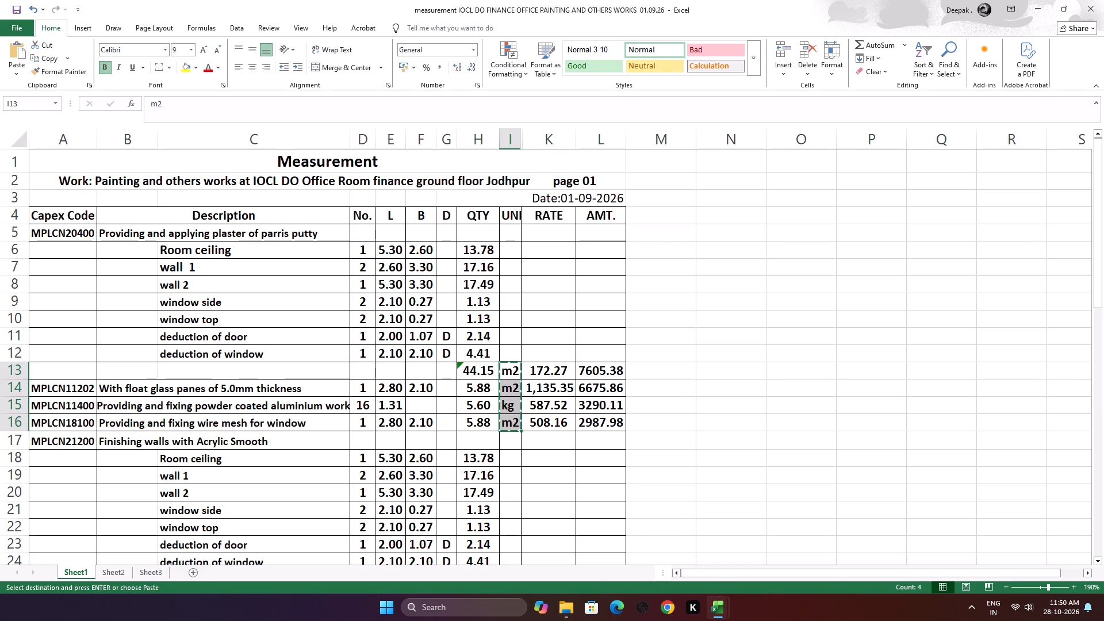
click(753, 555)
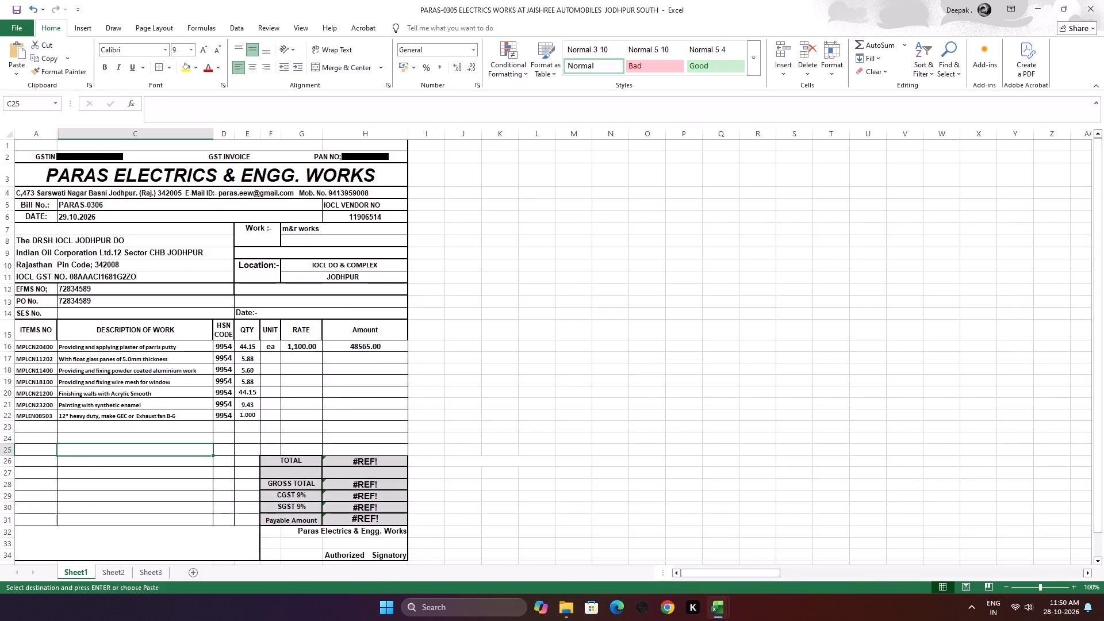
click(272, 347)
key(ctrl+v)
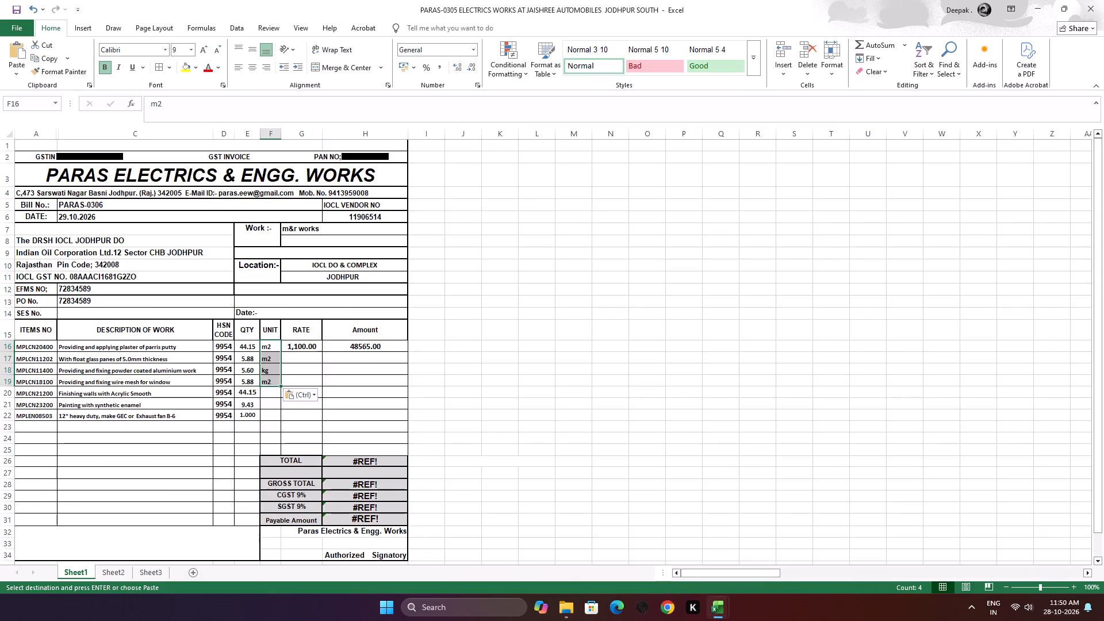
Check the remaining units in the measurement workbook and enter m2, m2 and EA in invoice cells F20 to F22.
click(274, 390)
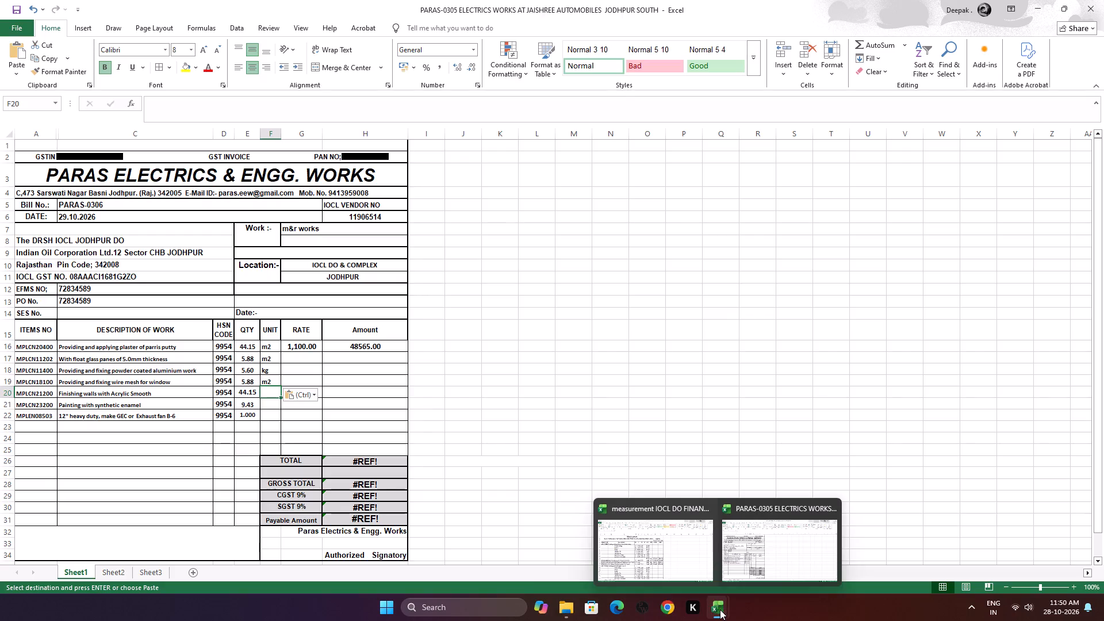
click(653, 545)
scroll(584, 448, down, 2)
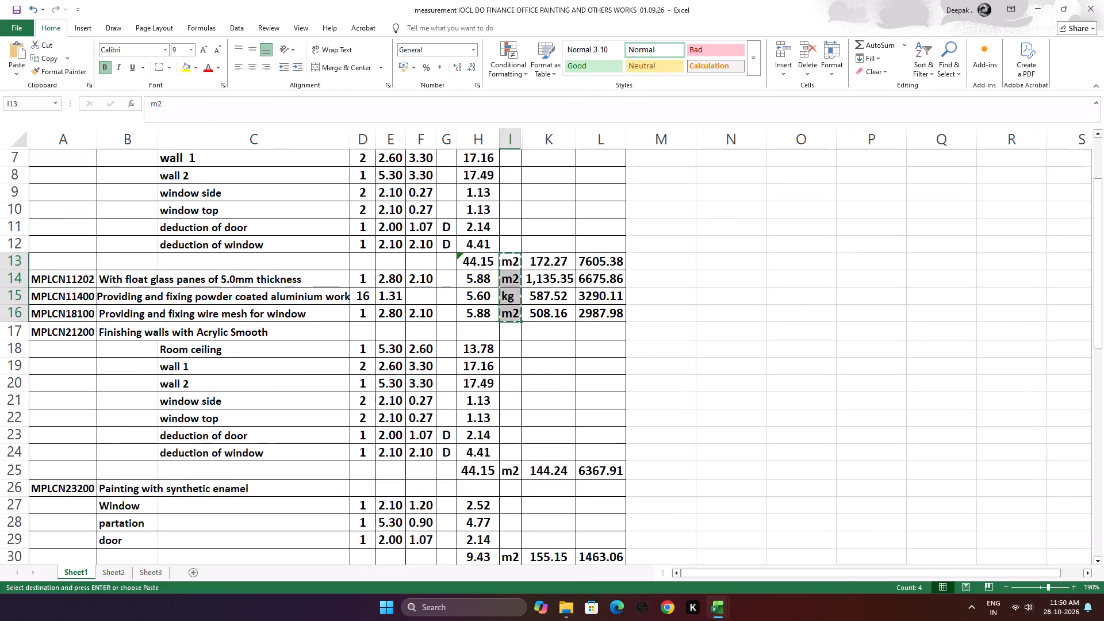
scroll(584, 448, down, 2)
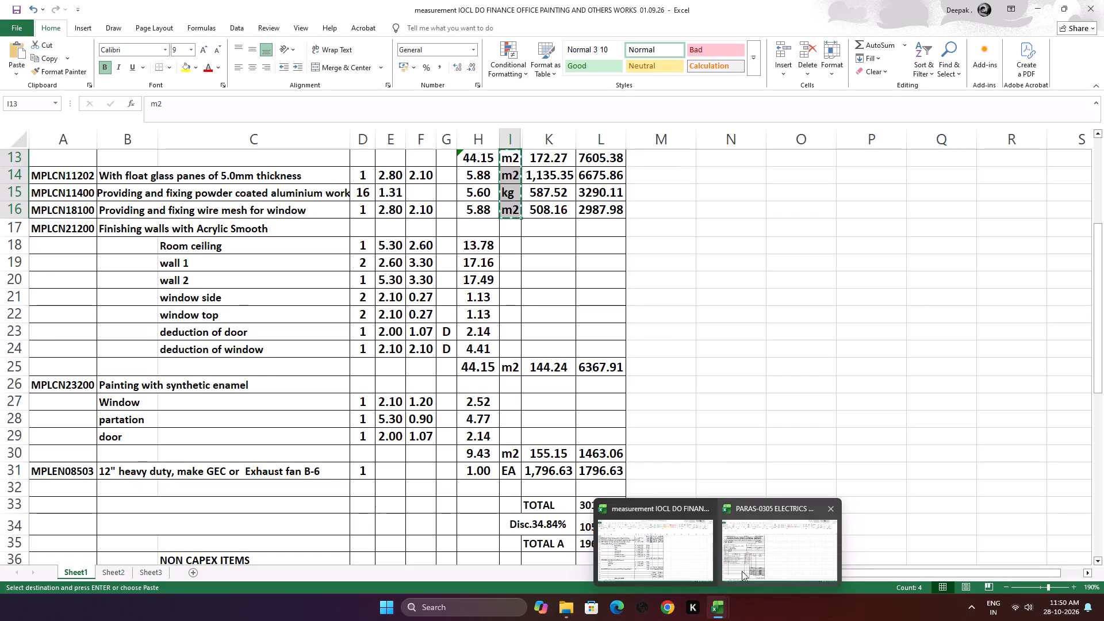
click(752, 548)
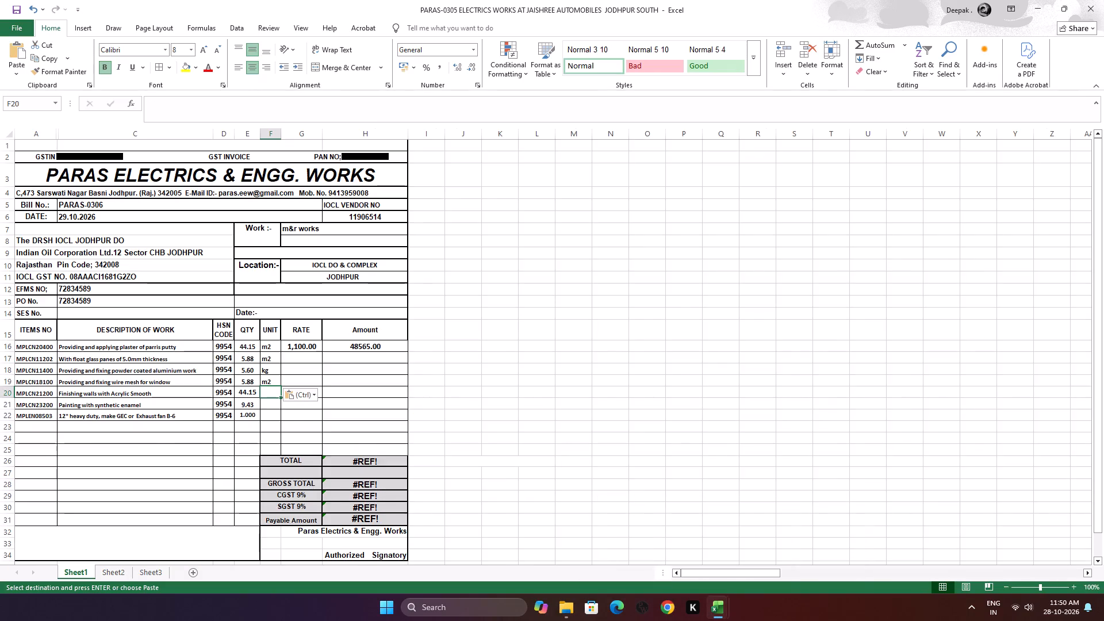
key(m)
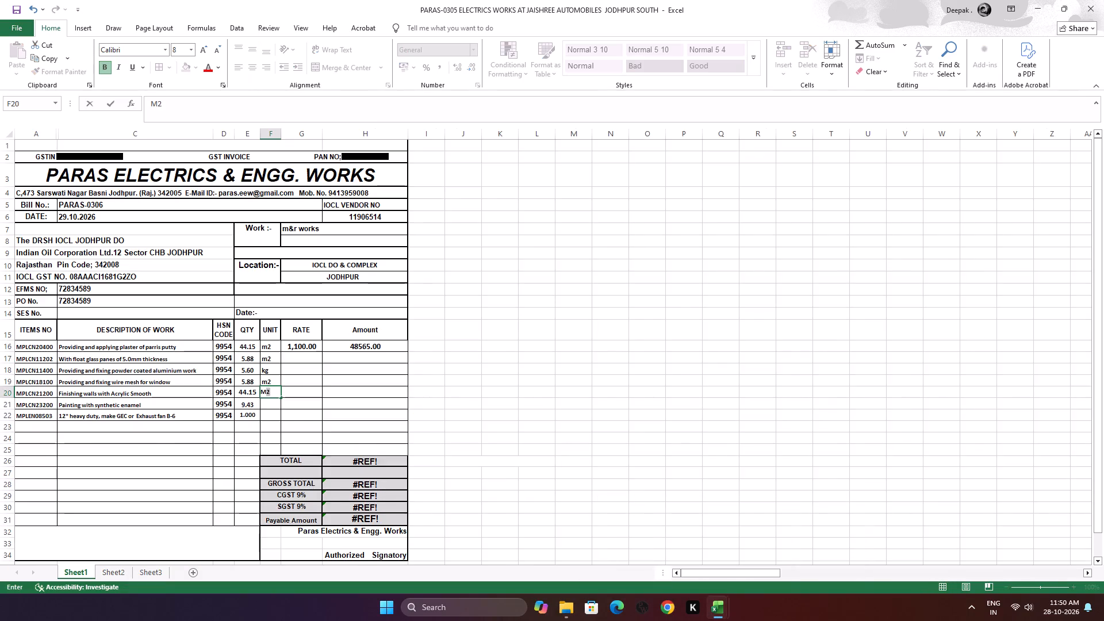
key(Down)
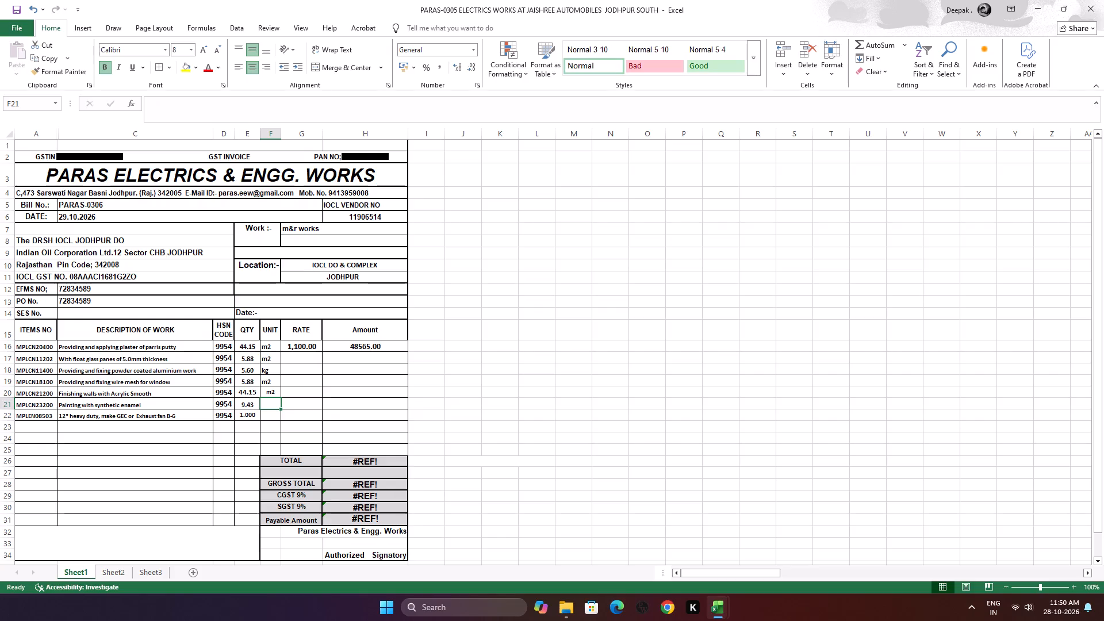
key(m)
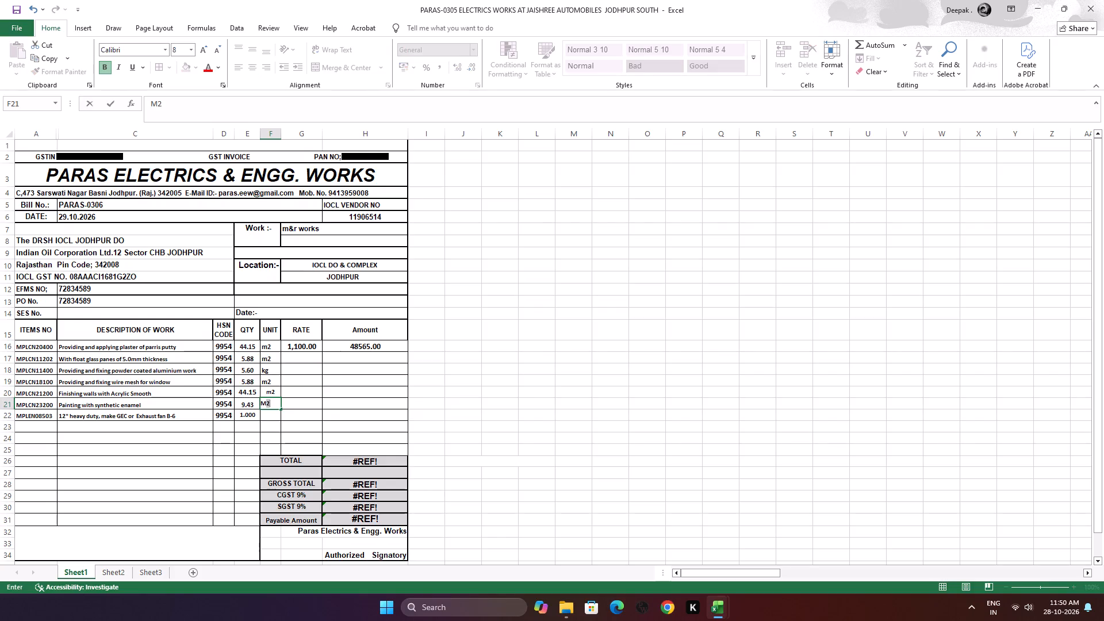
key(Down)
key(e)
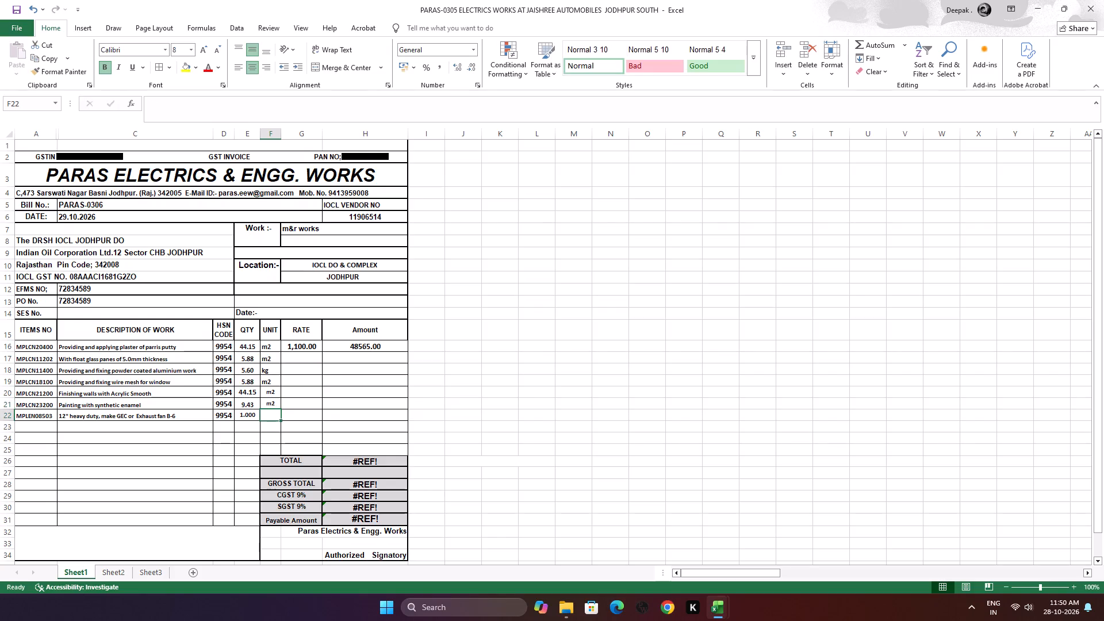
key(a)
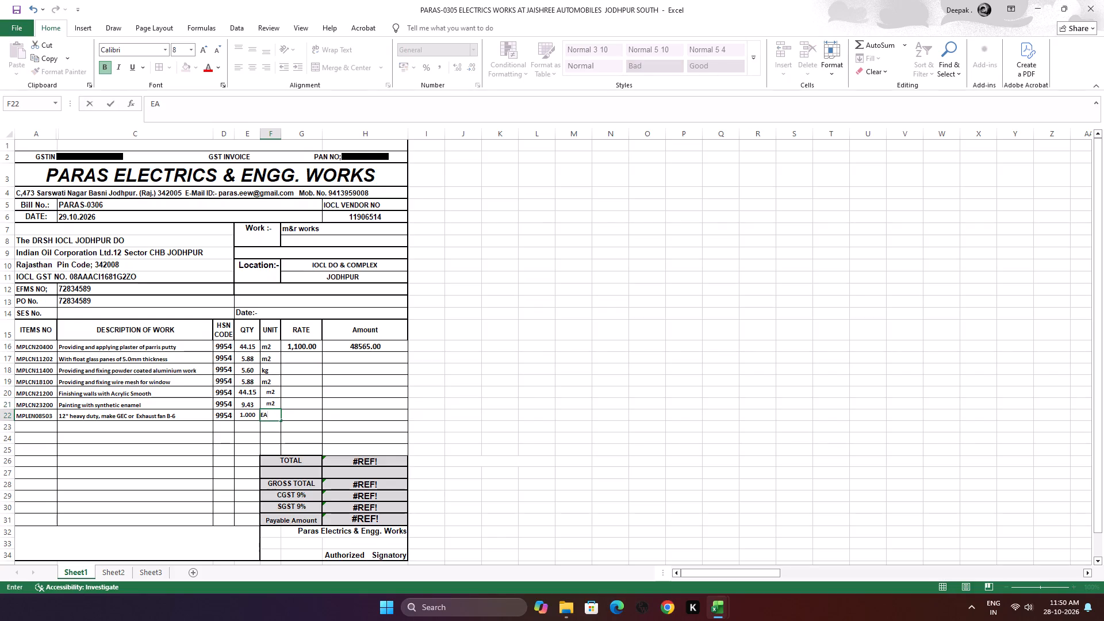
click(223, 425)
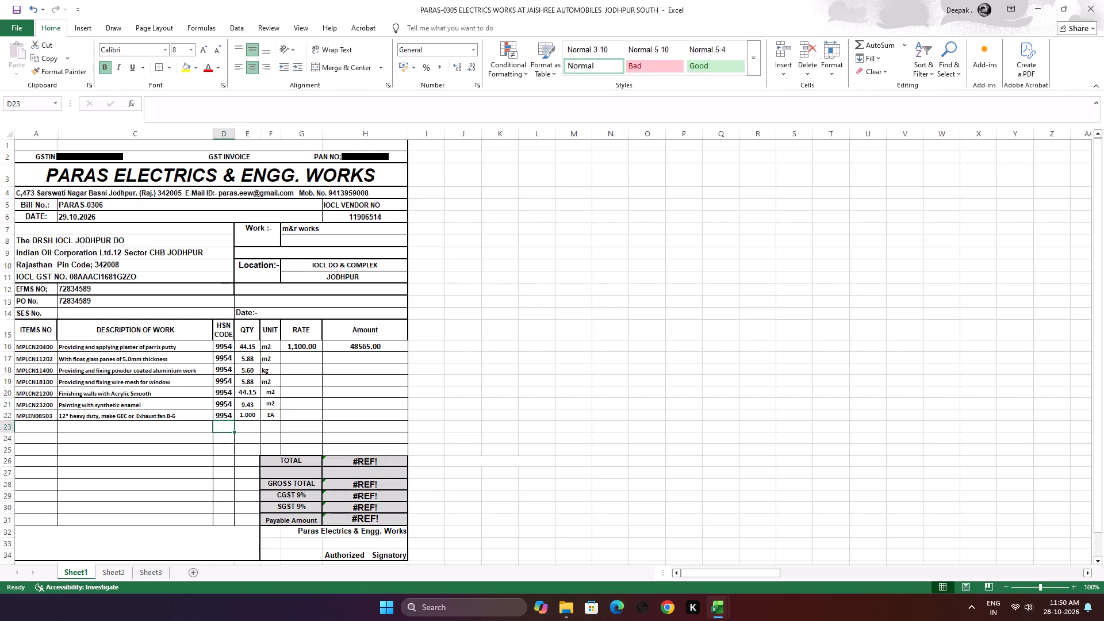
Centre the unit entries horizontally in invoice cells F16 to F22.
drag(269, 345, 271, 385)
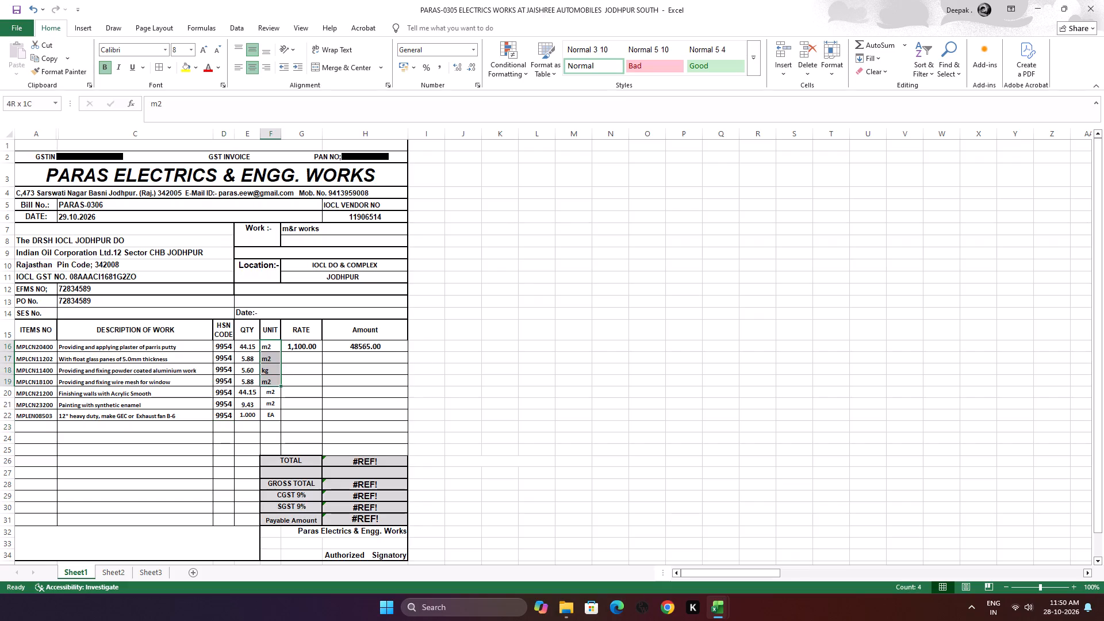
drag(271, 385, 273, 411)
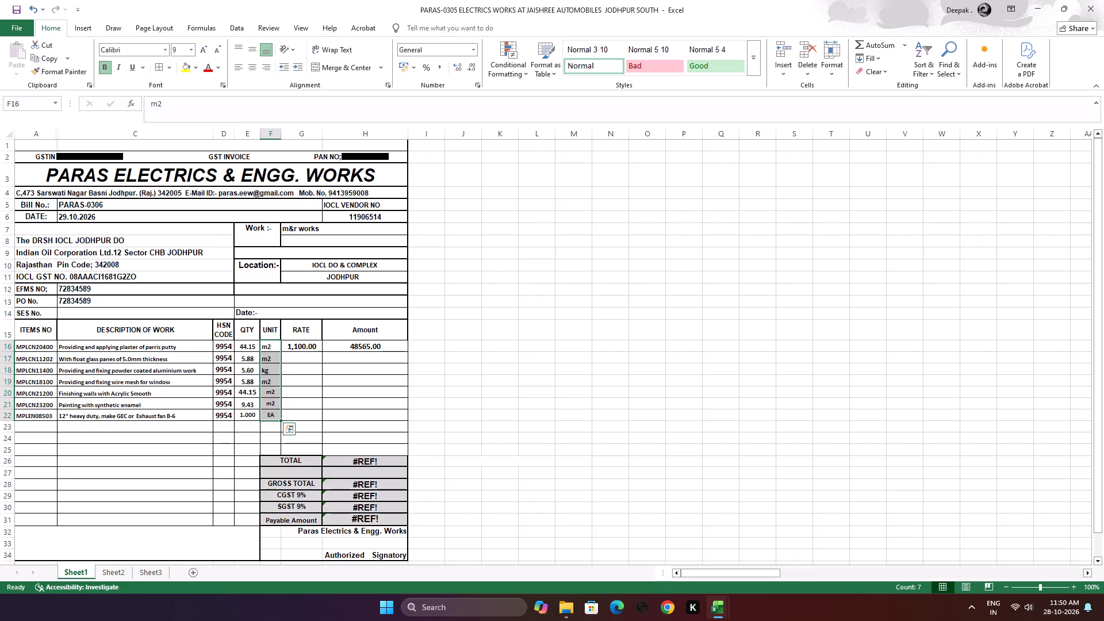
click(254, 68)
Copy the rates 172.27, 1,135.35, 587.52 and 508.16 from measurement cells K13 to K16 into invoice cells G16 to G19, centred.
click(303, 347)
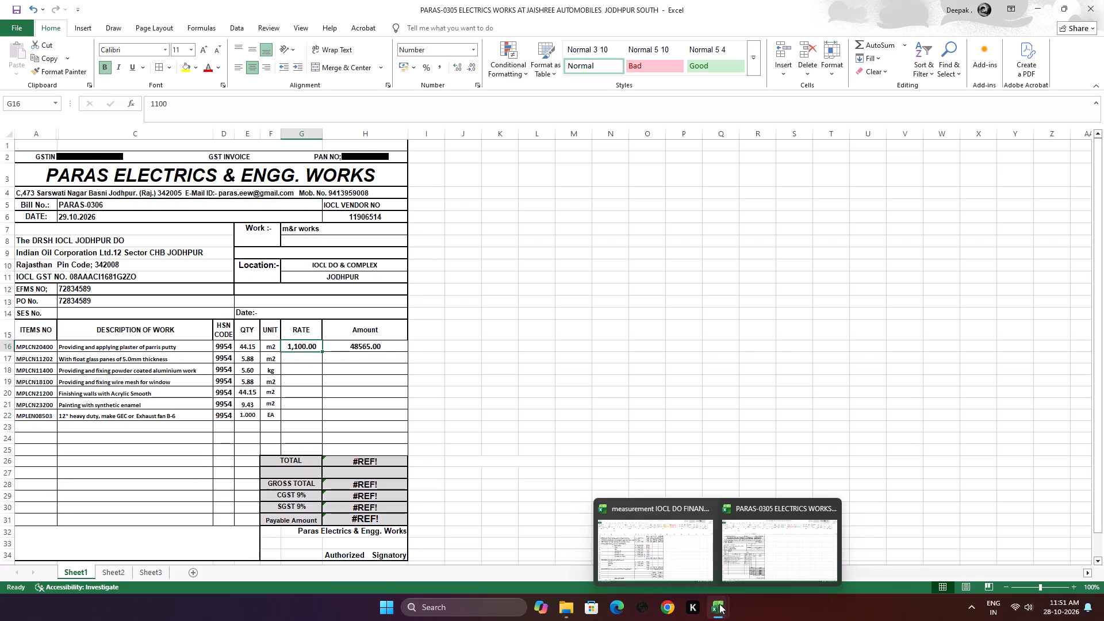
click(663, 553)
scroll(423, 348, up, 2)
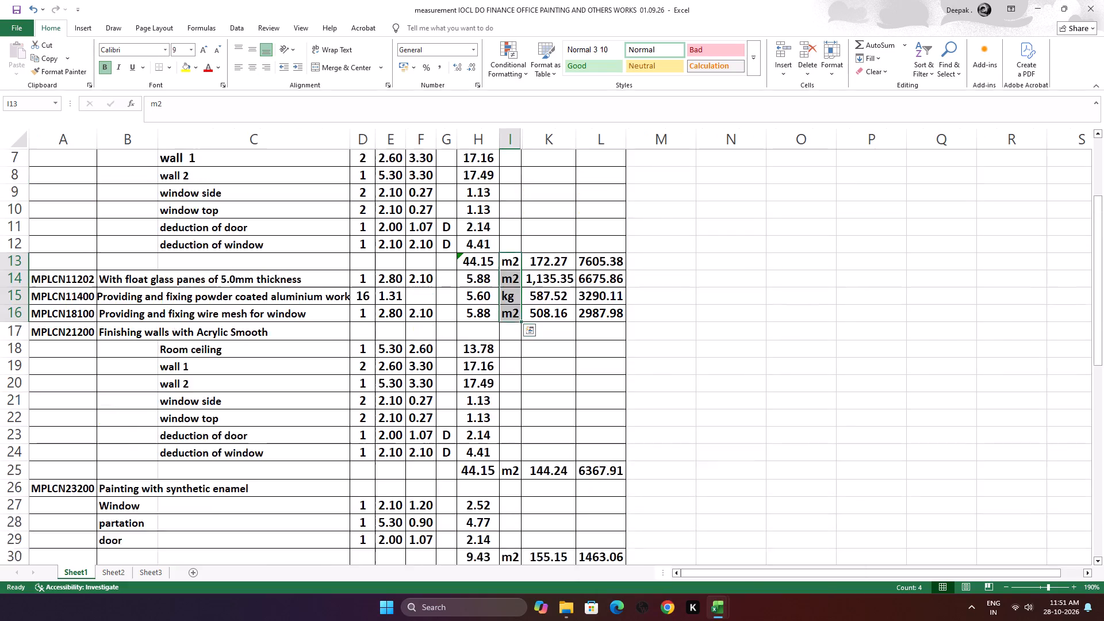
scroll(423, 348, up, 2)
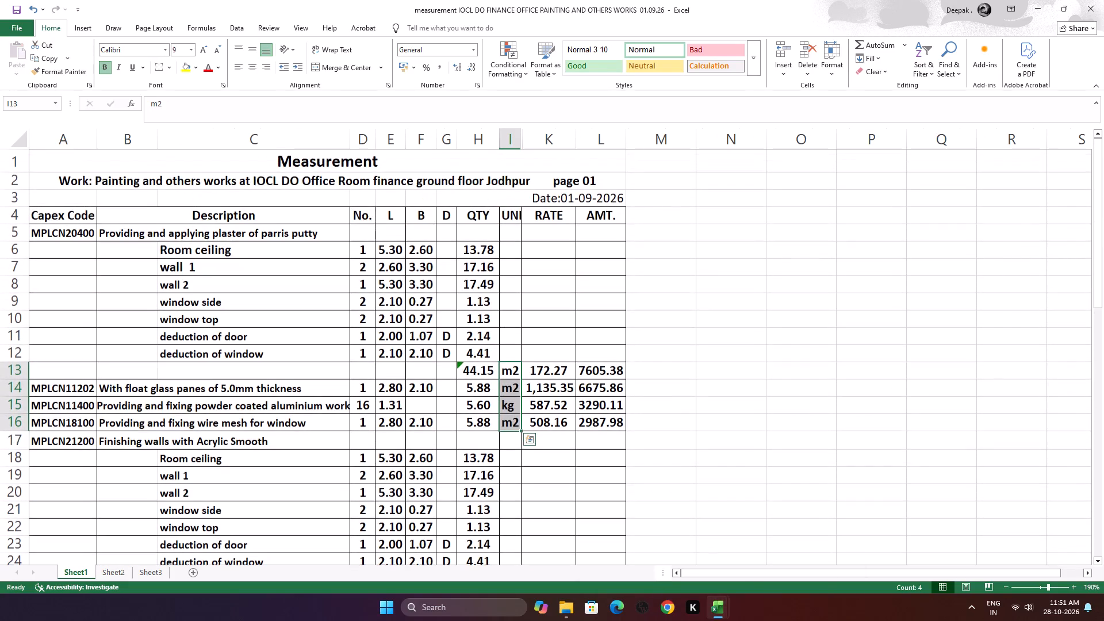
drag(557, 373, 557, 405)
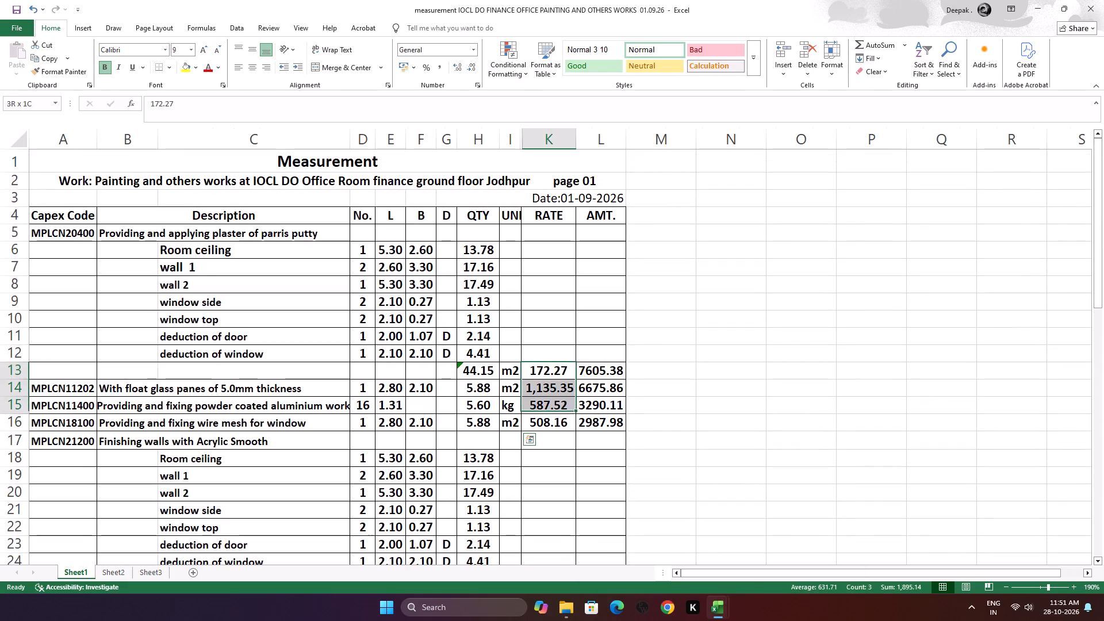
drag(557, 405, 558, 420)
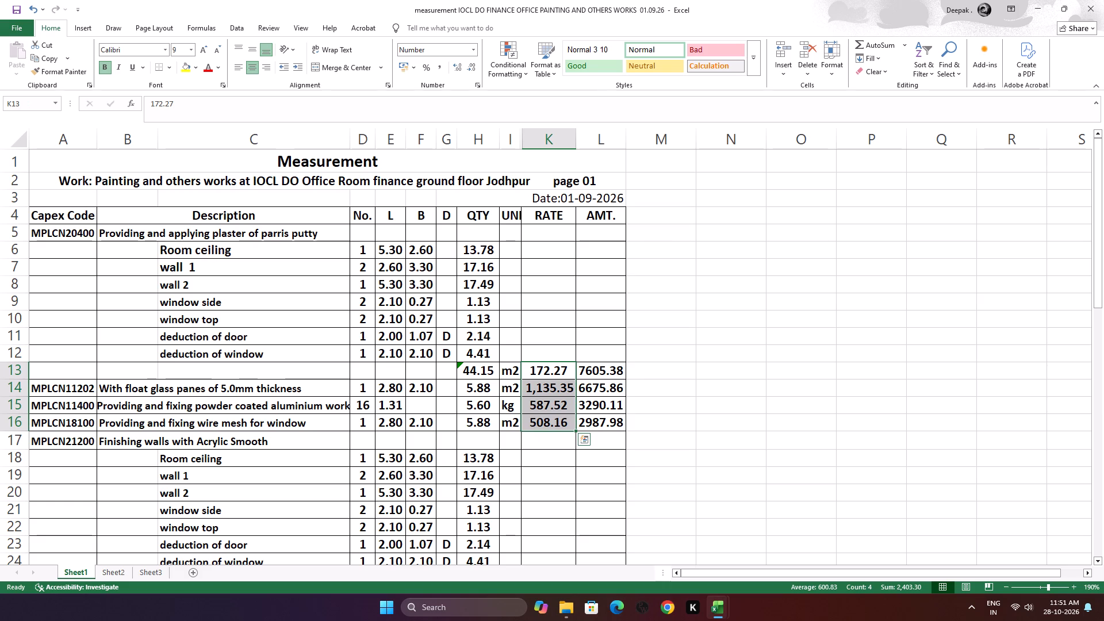
key(ctrl+c)
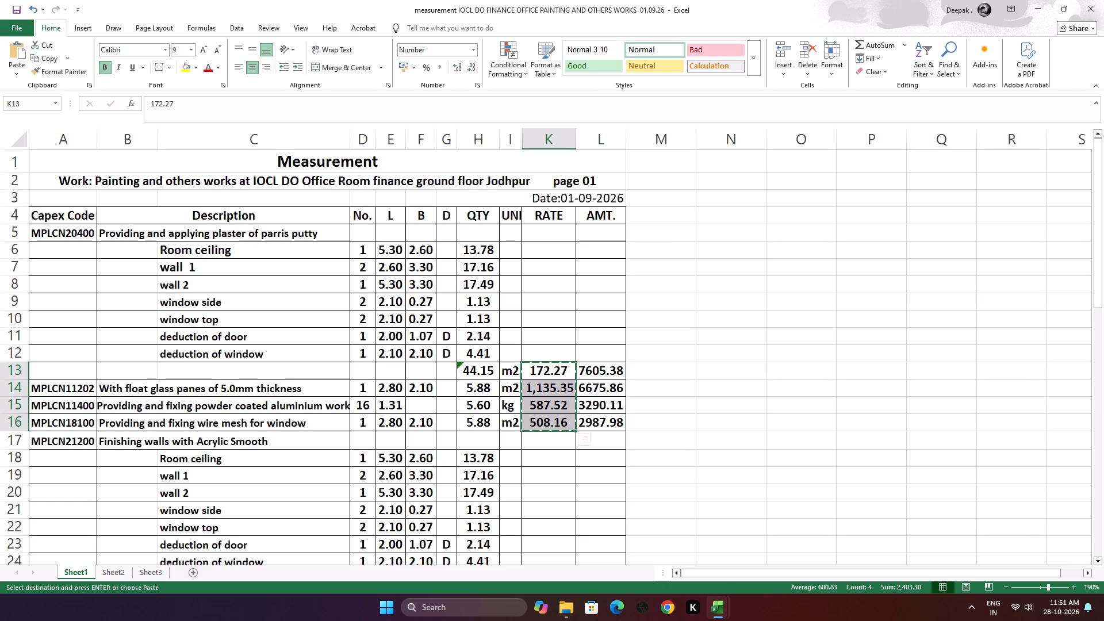
click(760, 542)
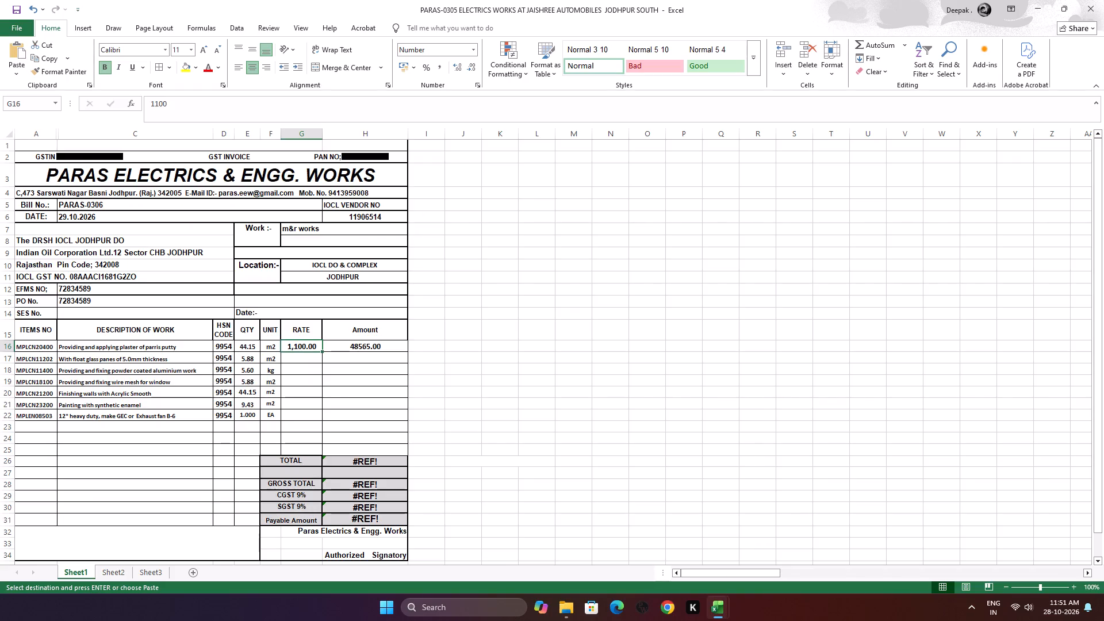
key(ctrl+v)
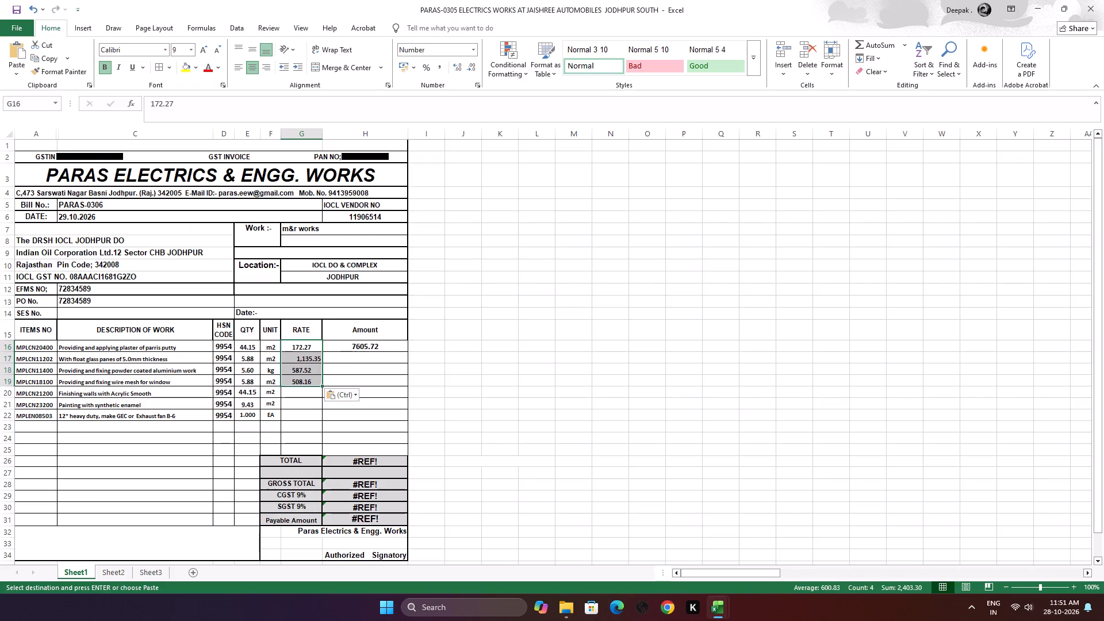
click(252, 71)
click(253, 71)
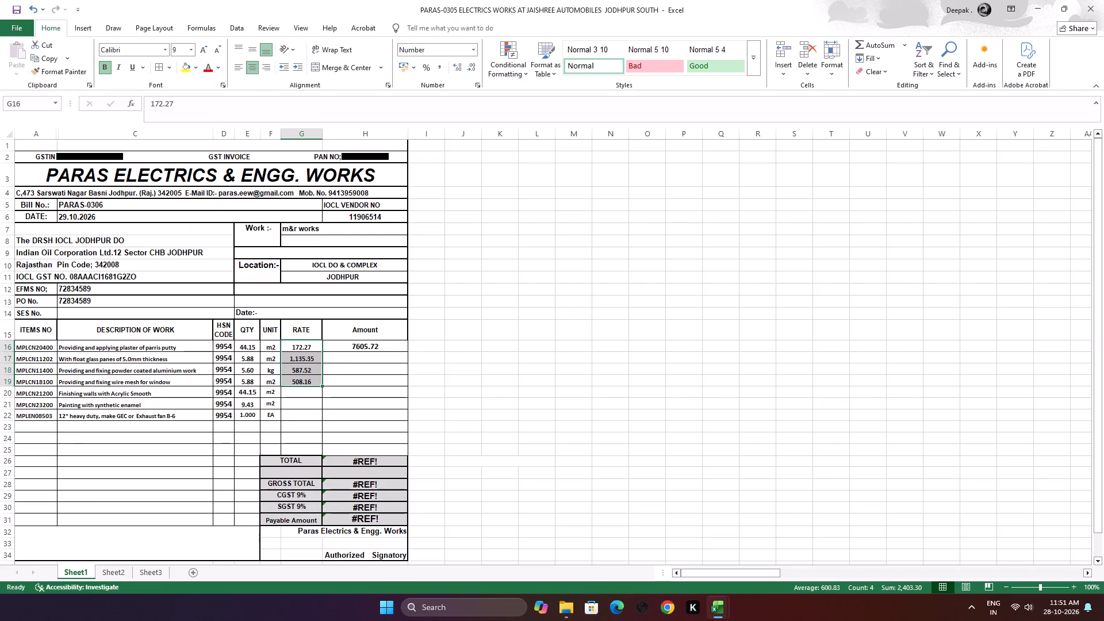
Copy the rates 155.15 and 1,796.63 from measurement cells K30 and K31 into invoice cells G21 and G22.
click(308, 393)
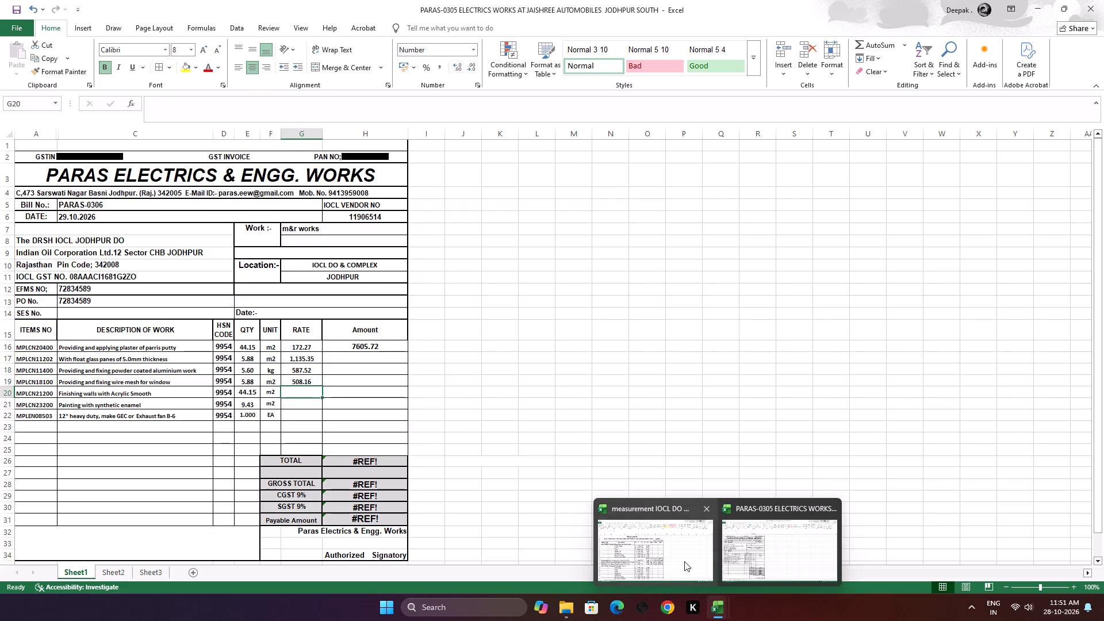
click(678, 558)
scroll(445, 370, down, 3)
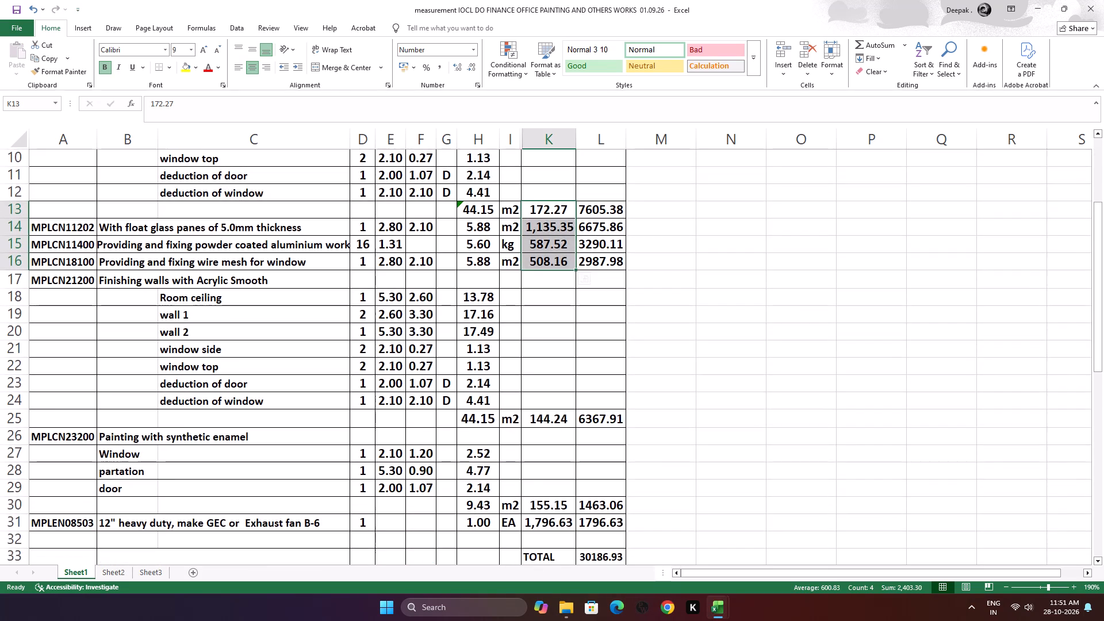
scroll(445, 370, down, 2)
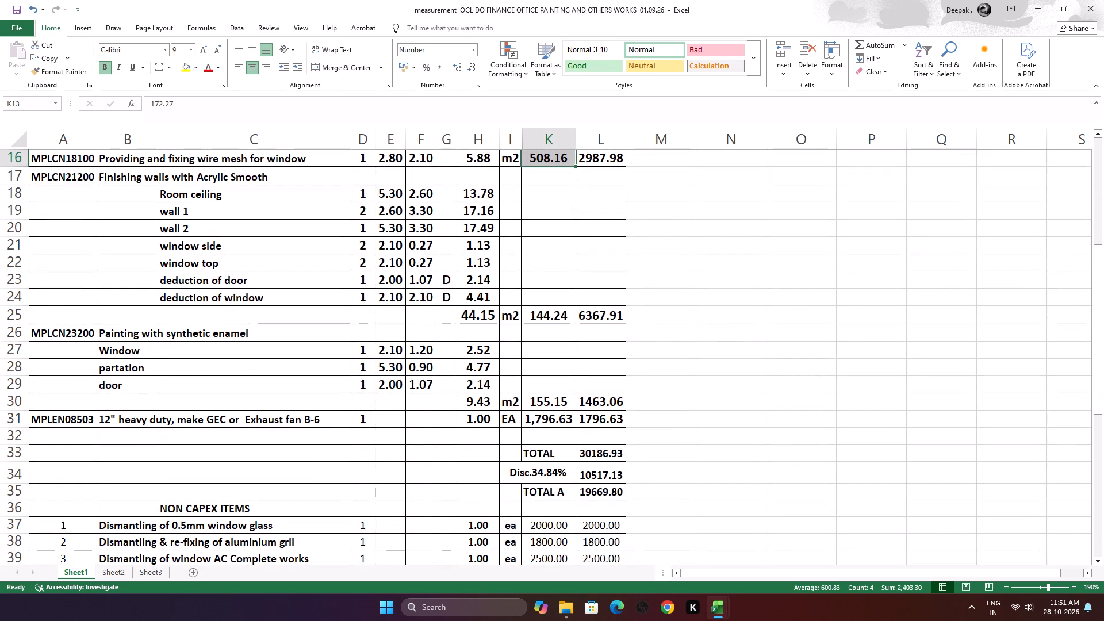
drag(562, 404, 562, 407)
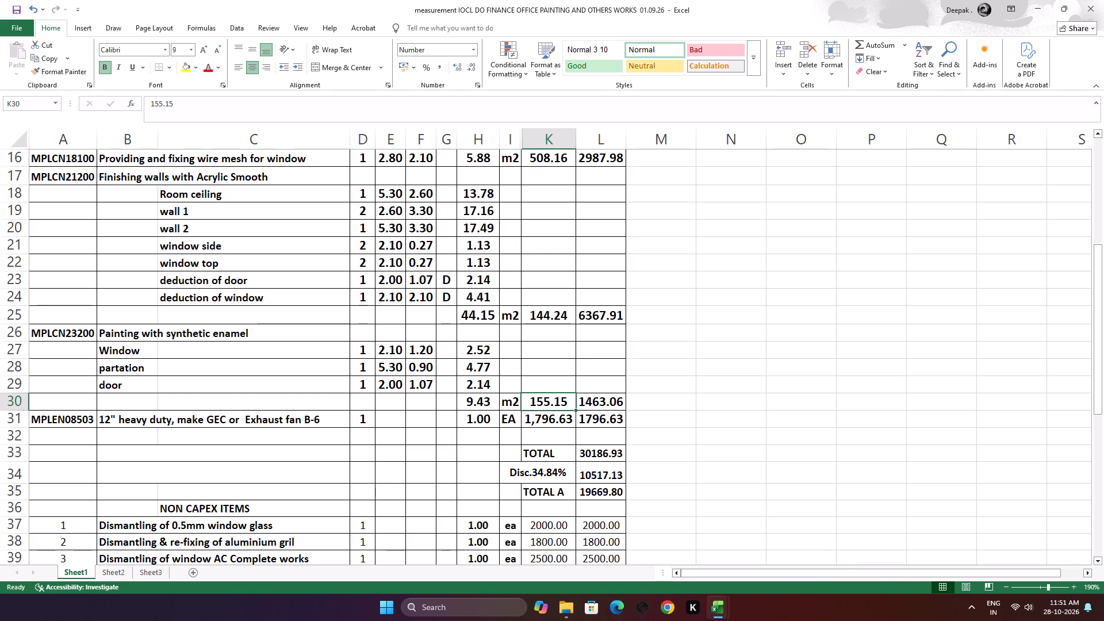
drag(562, 407, 562, 413)
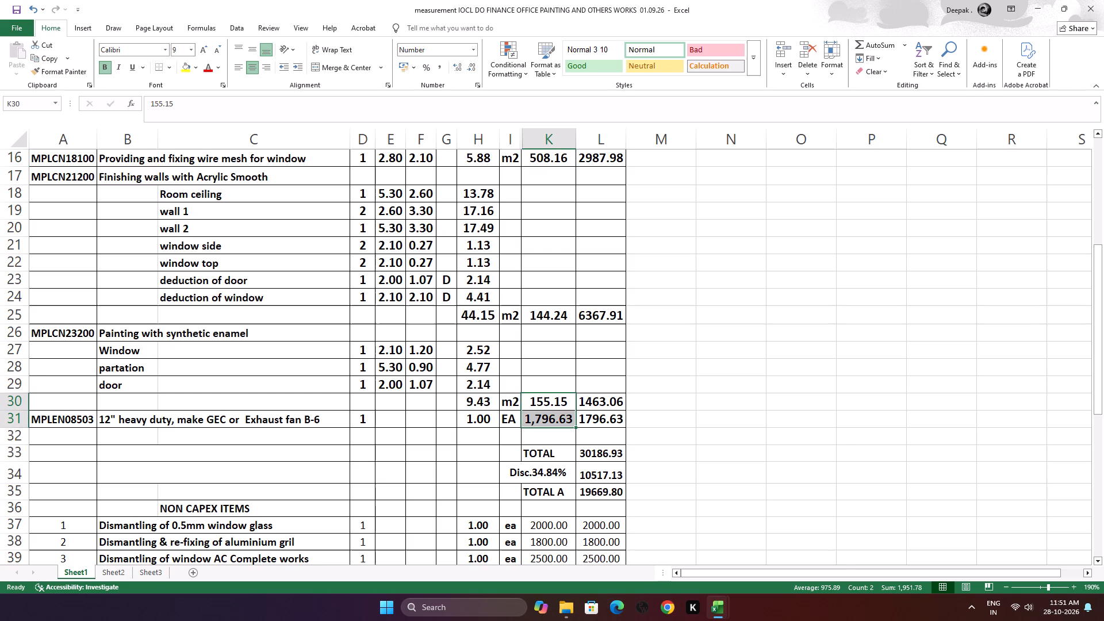
key(ctrl+c)
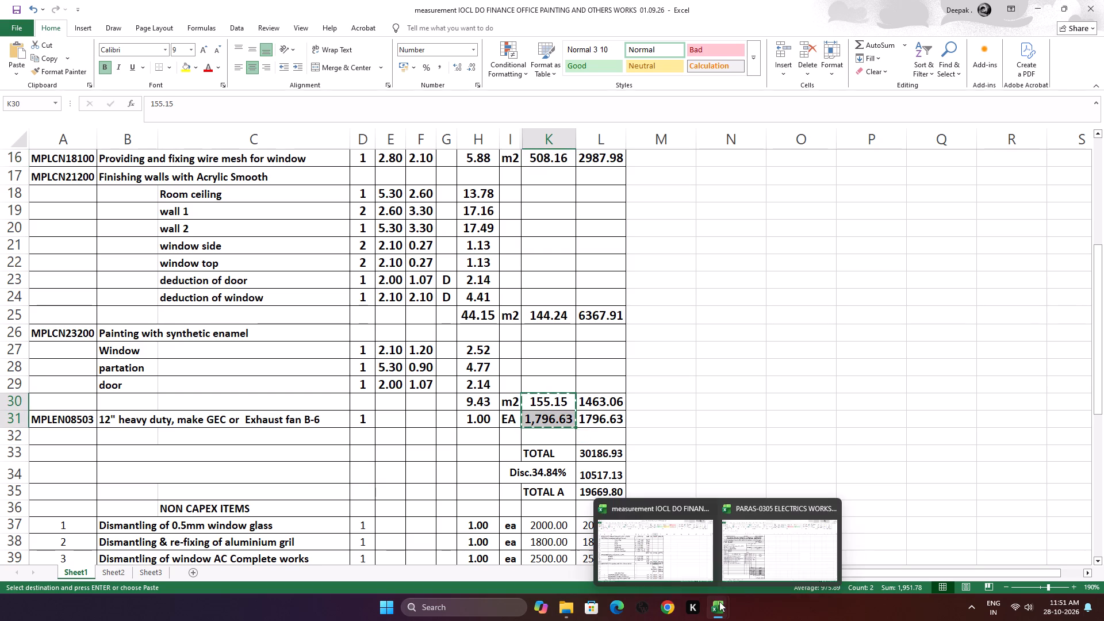
click(764, 556)
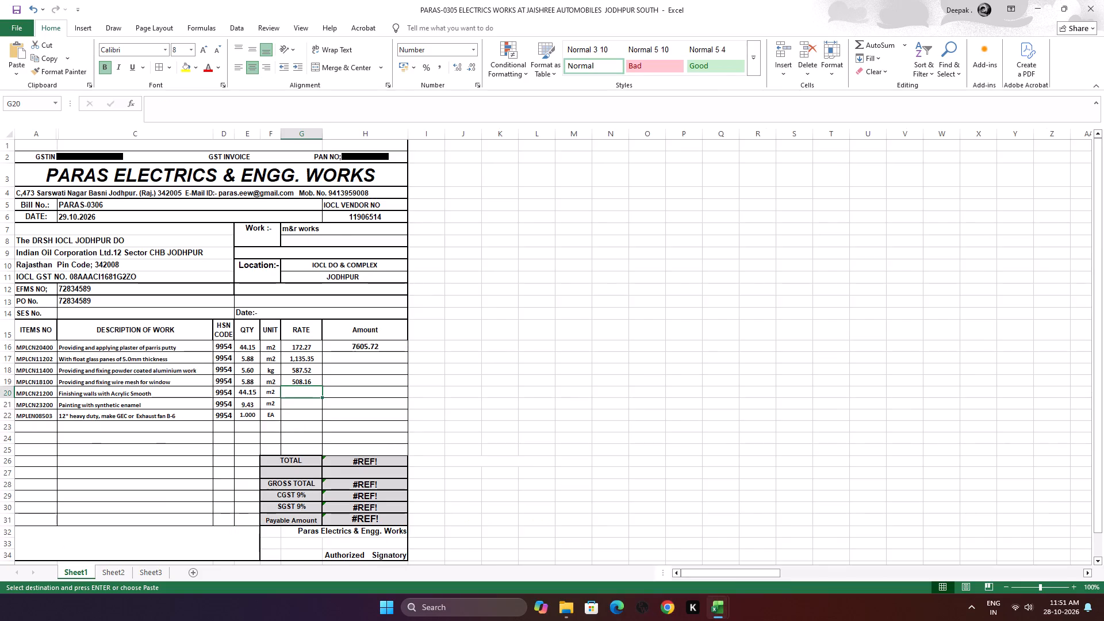
click(305, 406)
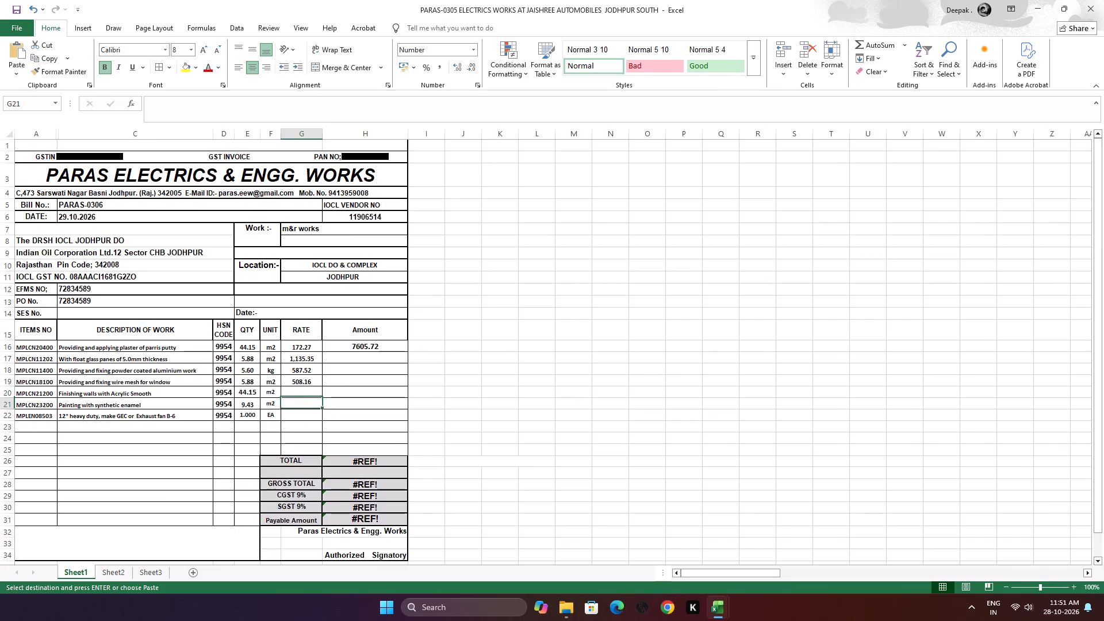
key(ctrl+v)
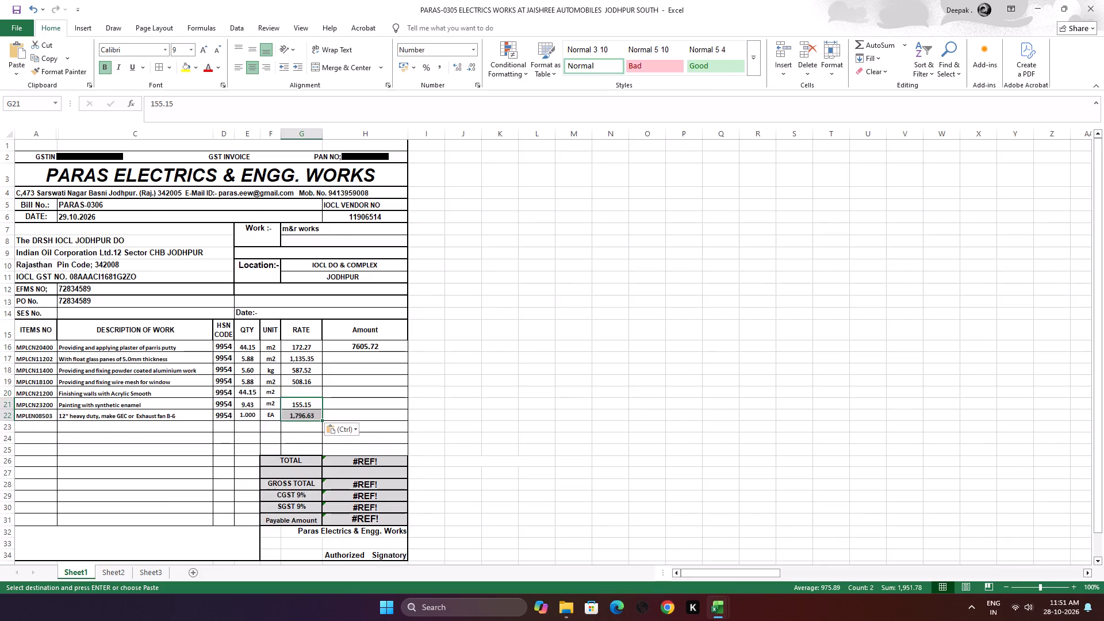
Enter the acrylic smooth wall finishing rate 144.24 in invoice cell G20.
click(314, 392)
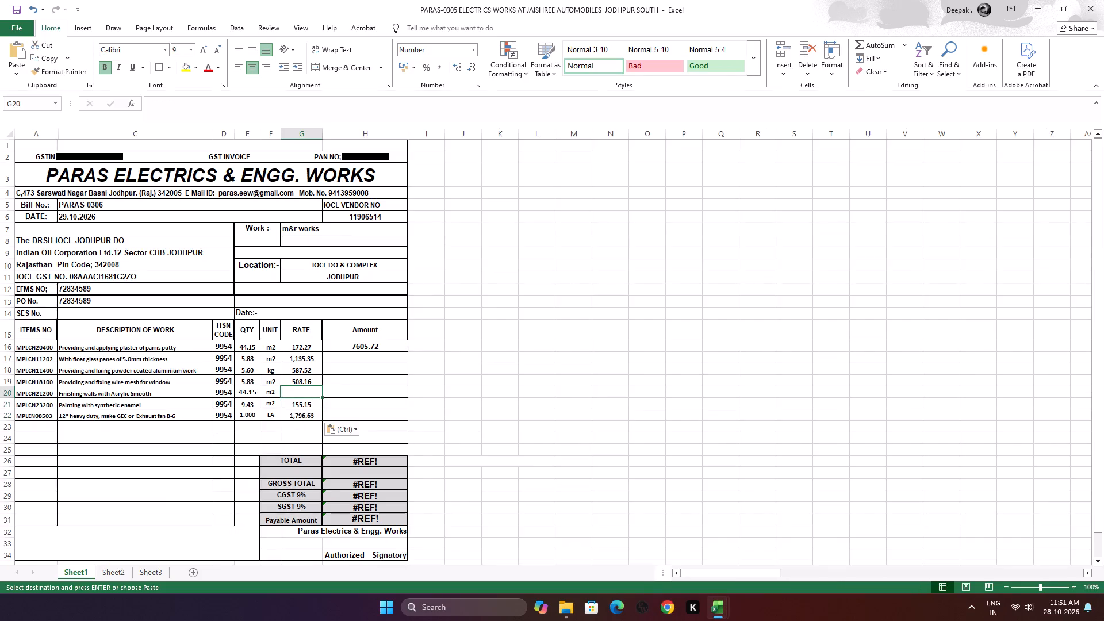
text(144)
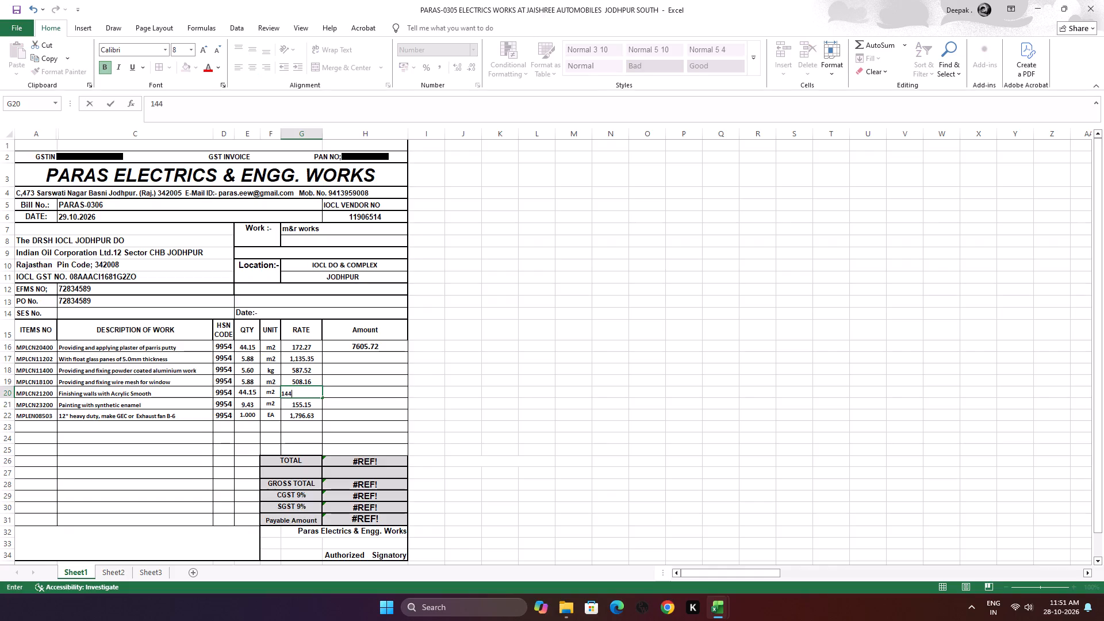
key(comma)
key(BackSpace)
key(period)
text(24)
click(264, 407)
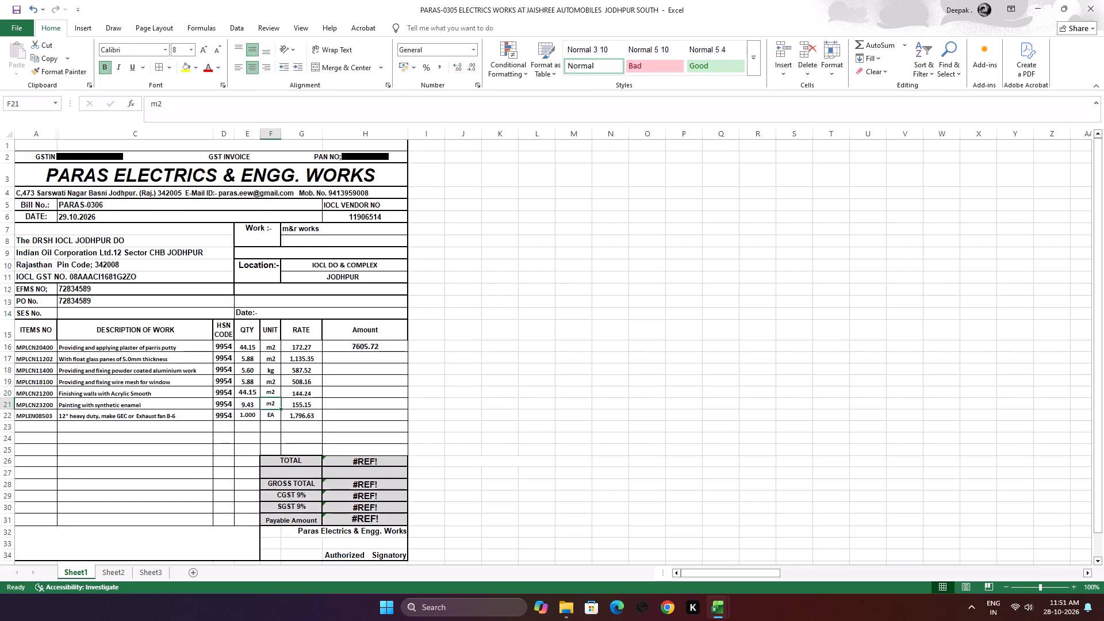
Re-enter the plaster of paris putty amount in invoice cell H16 as rate times quantity, =G16*E16.
click(387, 347)
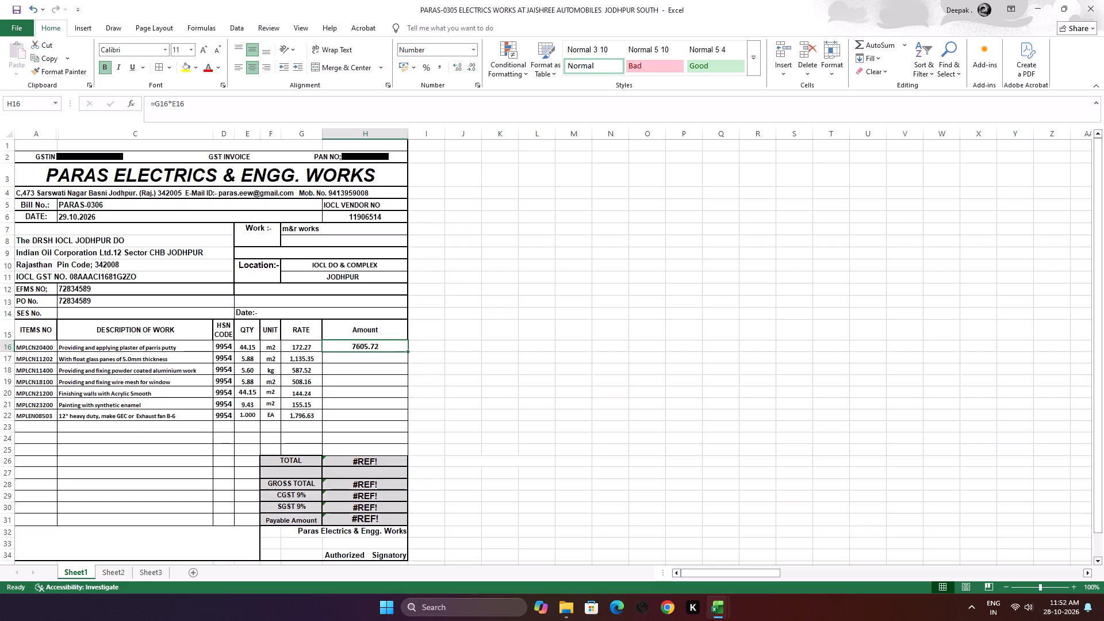
key(equal)
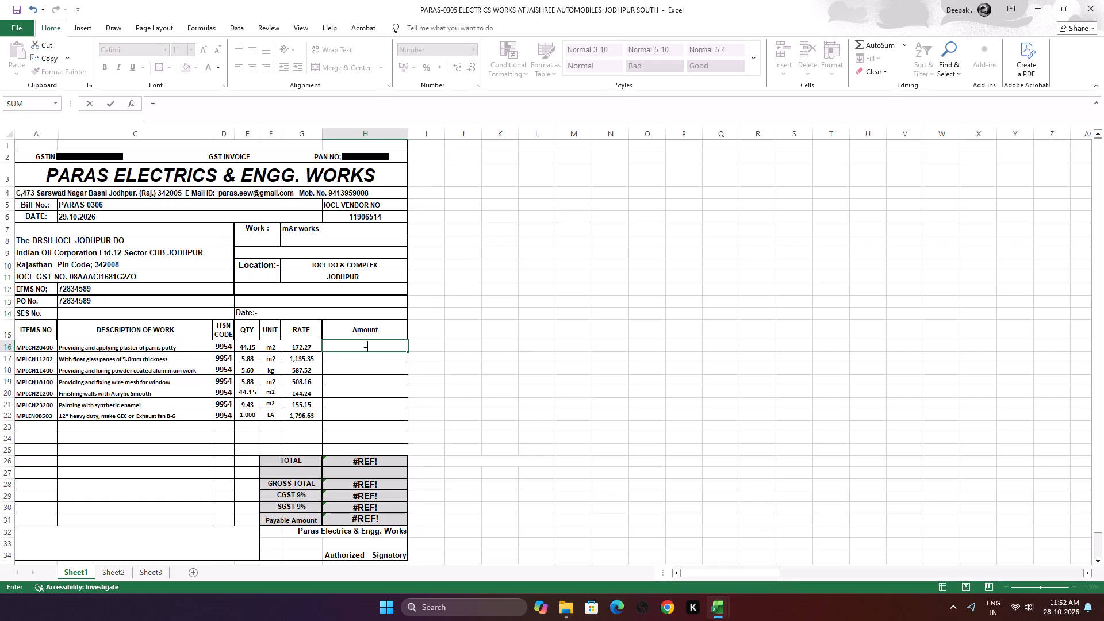
click(310, 346)
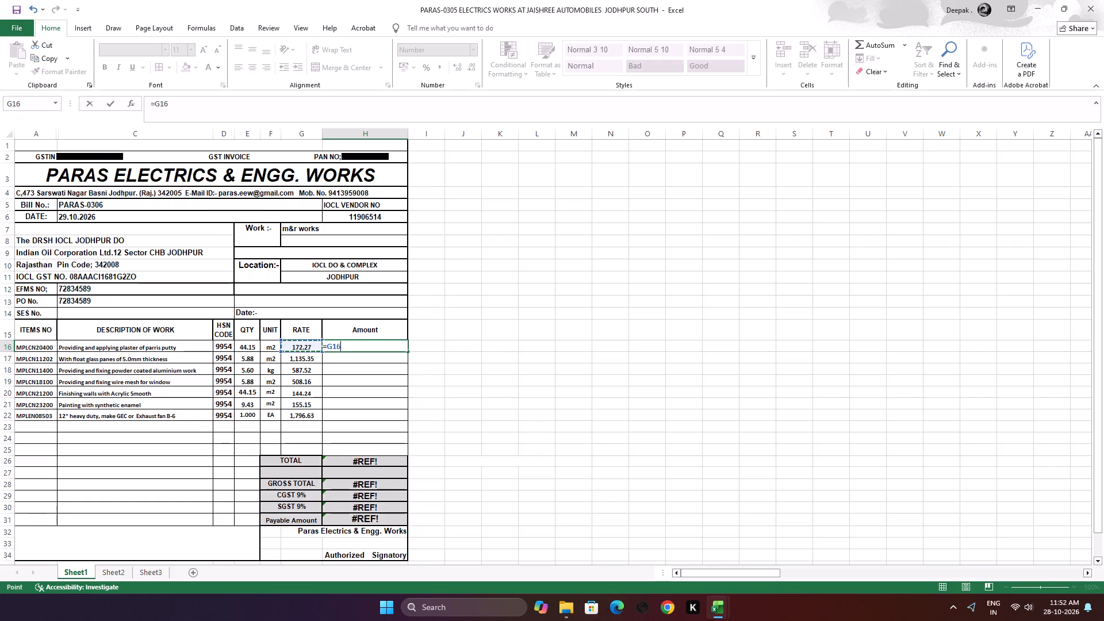
key(asterisk)
click(254, 347)
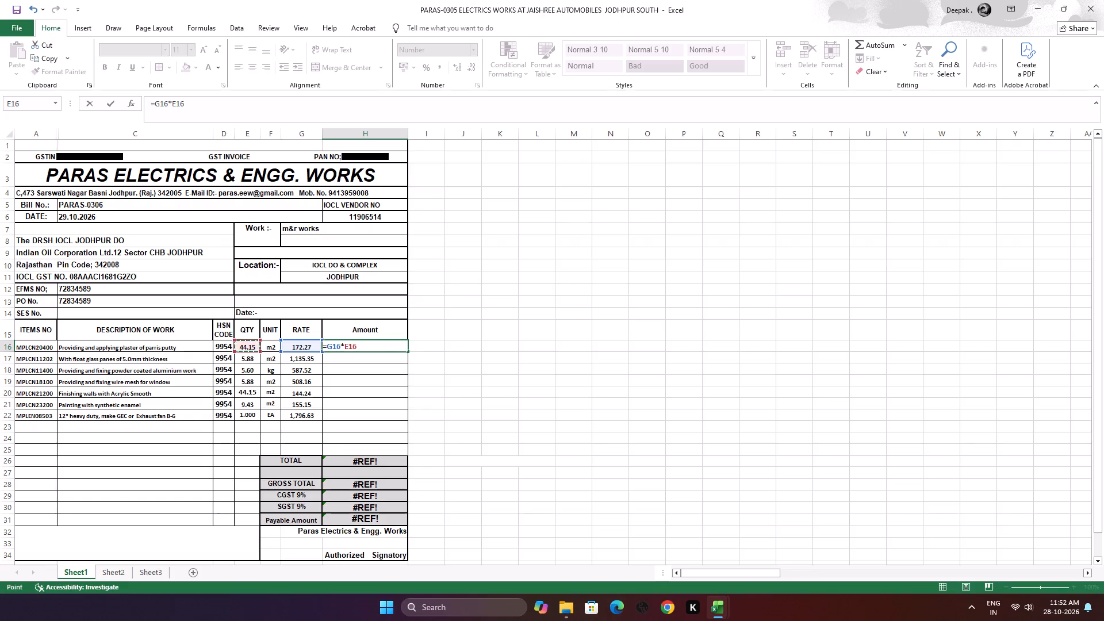
key(Return)
Calculate the float glass and powder coated aluminium amounts in H17 and H18 with =G17*E17 and =G18*E18.
key(equal)
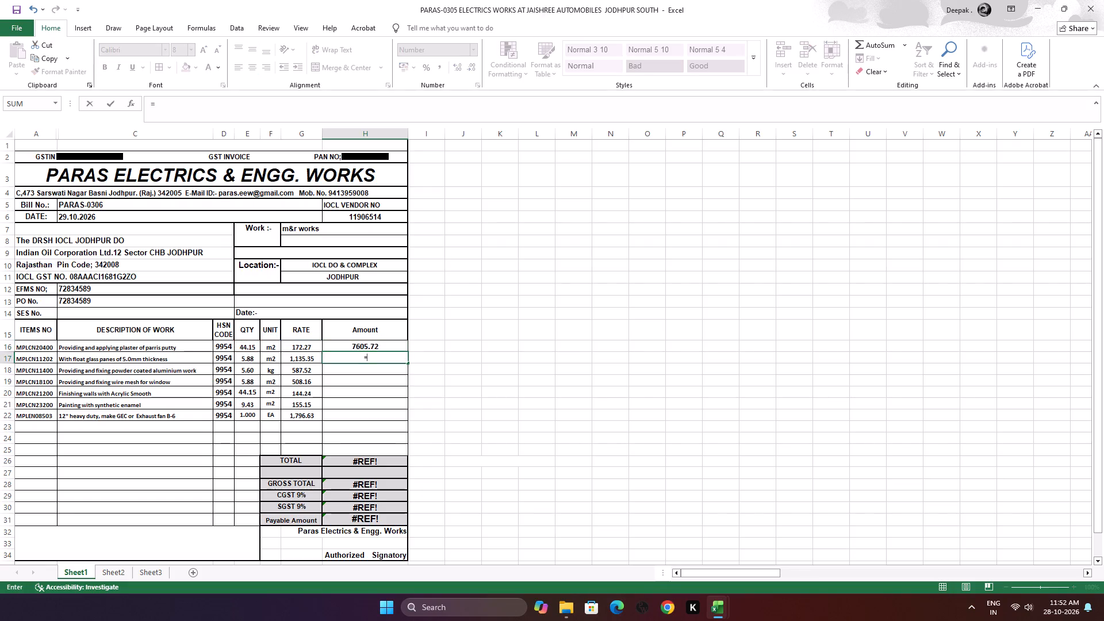
click(306, 361)
key(asterisk)
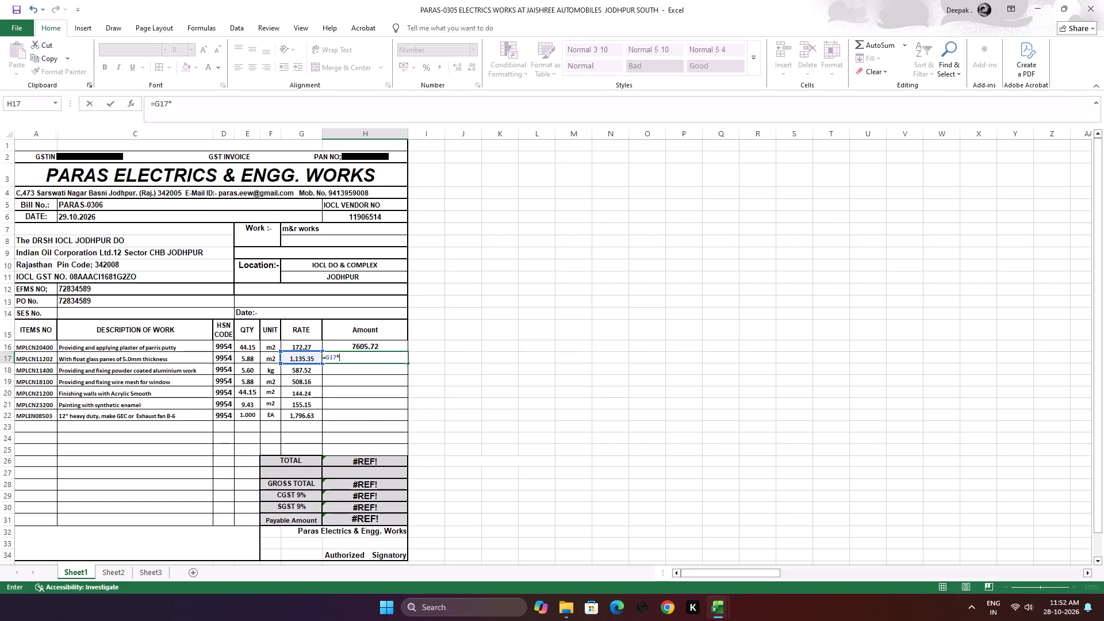
click(254, 359)
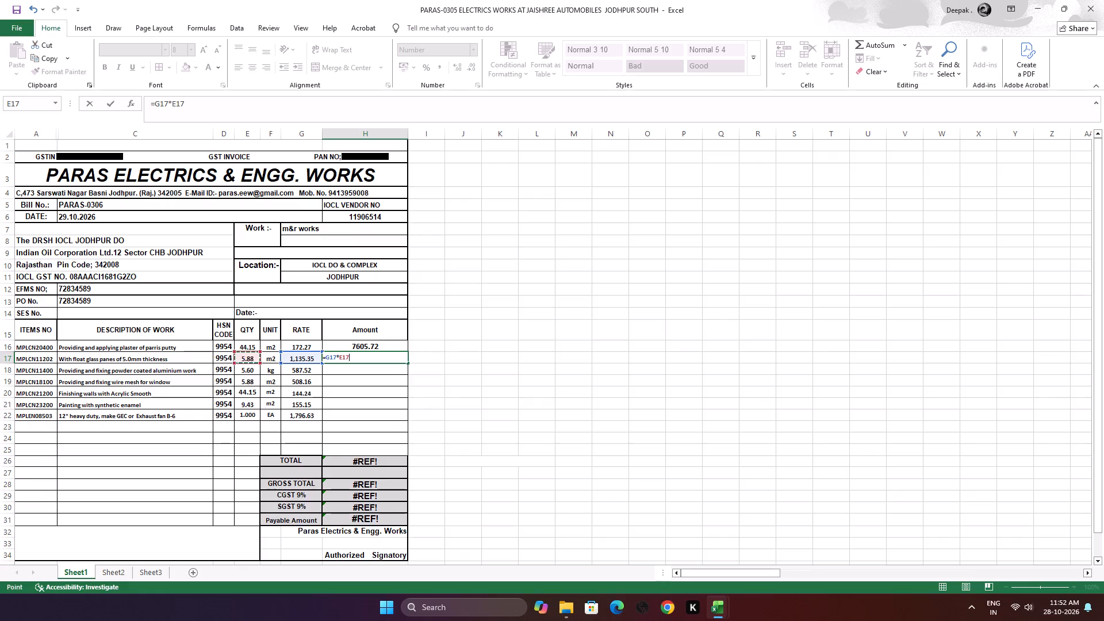
key(Return)
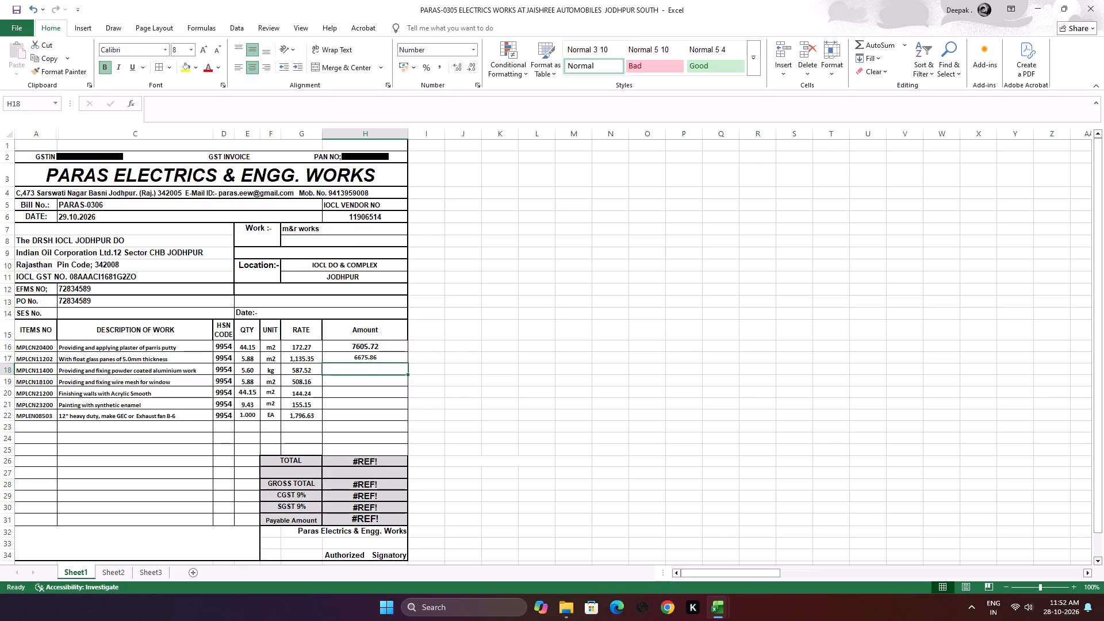
key(equal)
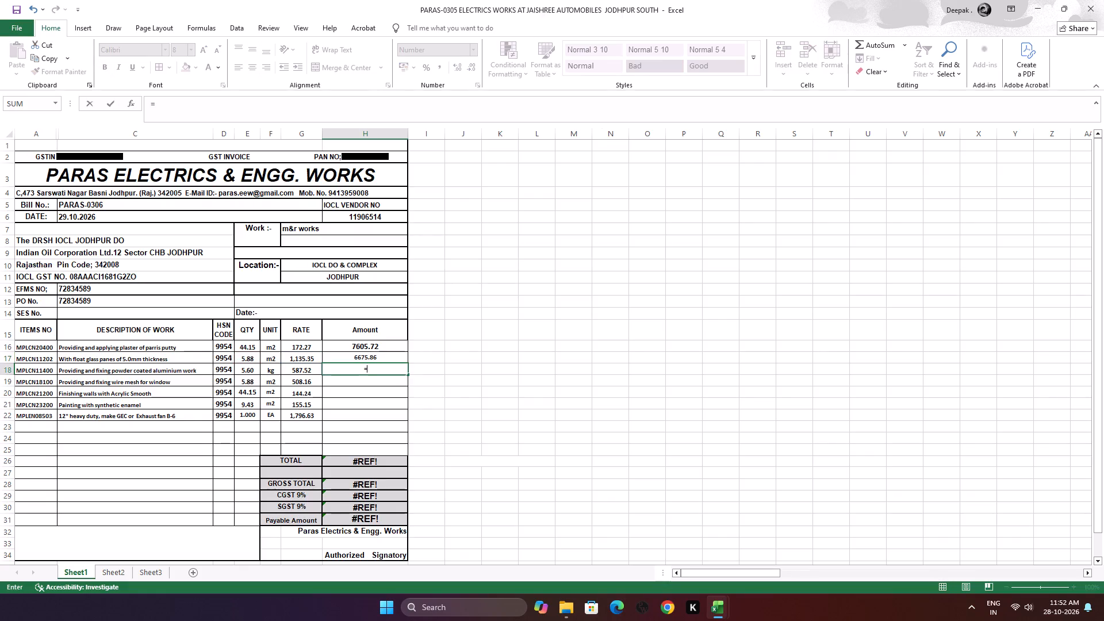
click(307, 373)
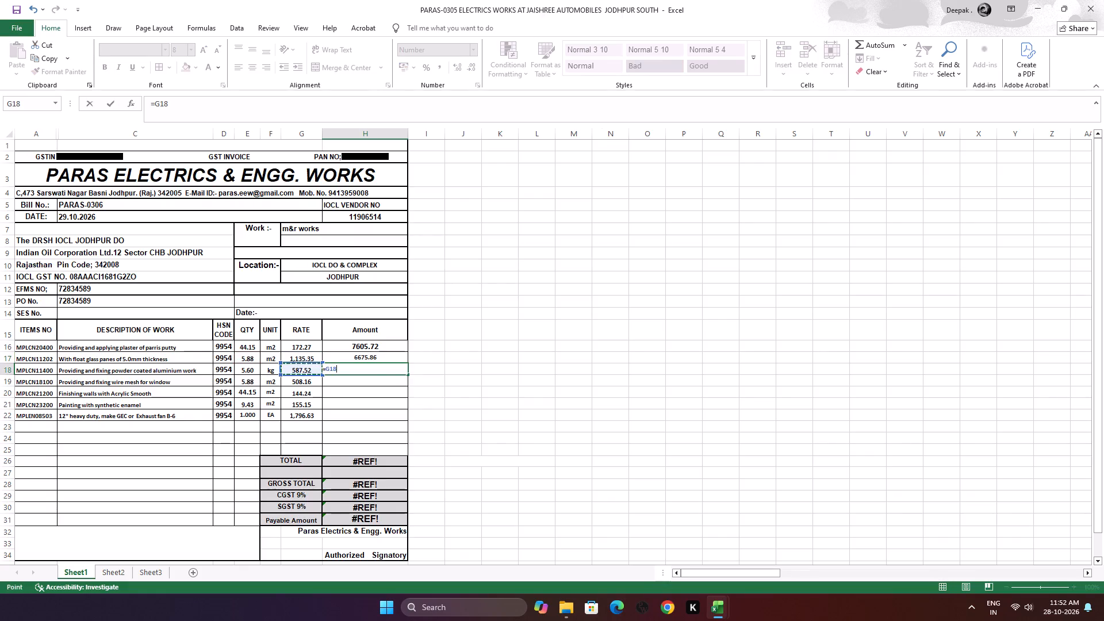
key(asterisk)
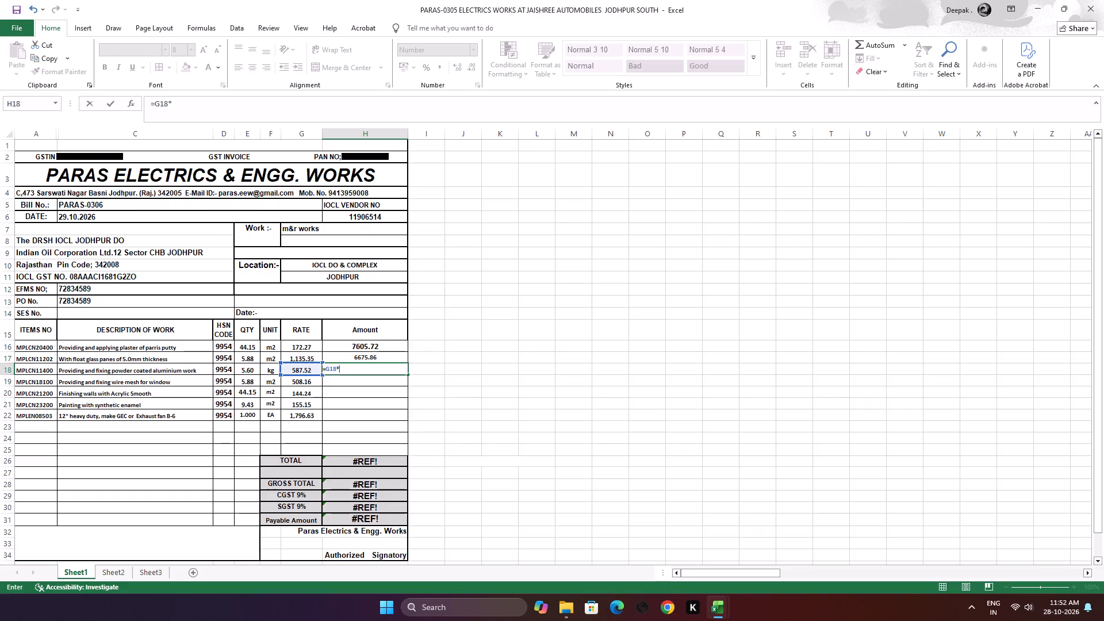
click(244, 371)
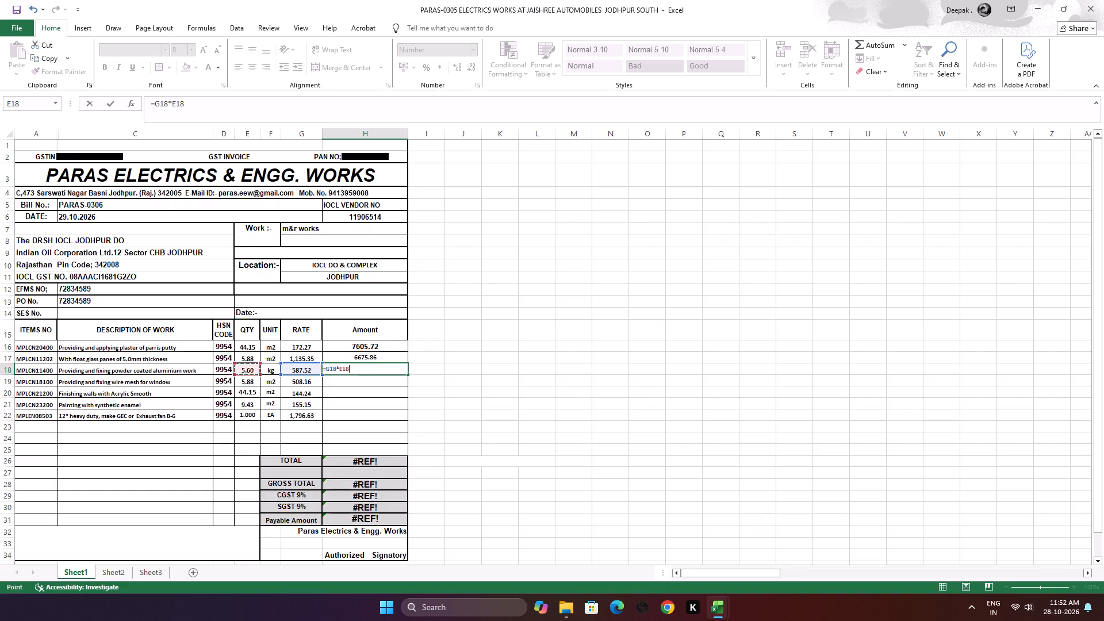
key(Return)
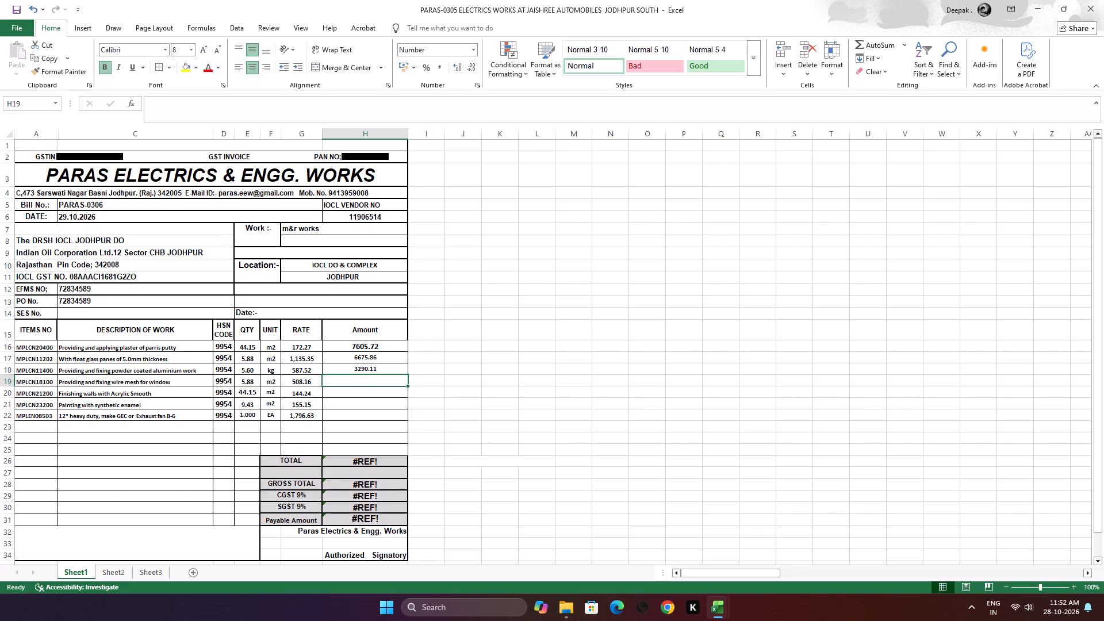
Calculate the wire mesh and acrylic smooth wall finishing amounts in H19 and H20 with =G19*E19 and =G20*E20.
key(equal)
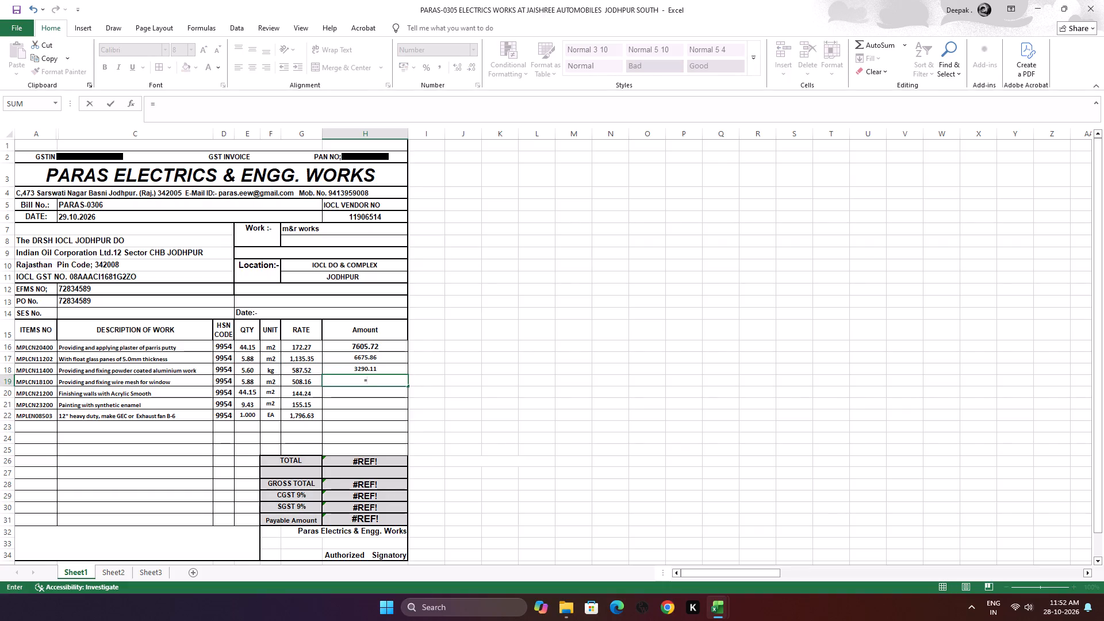
click(306, 382)
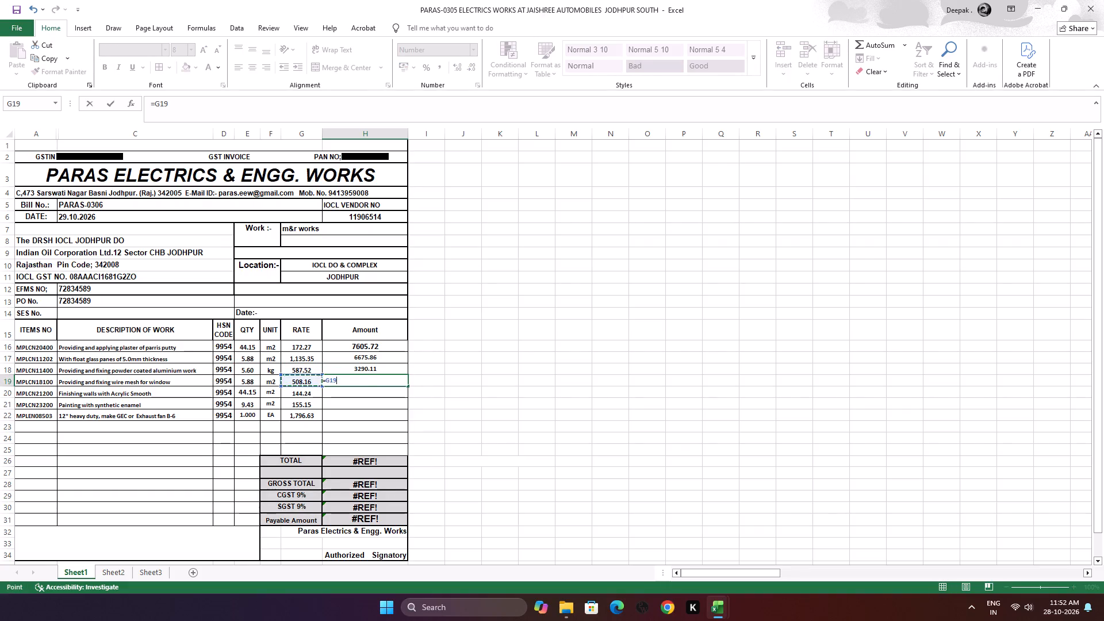
key(asterisk)
click(254, 380)
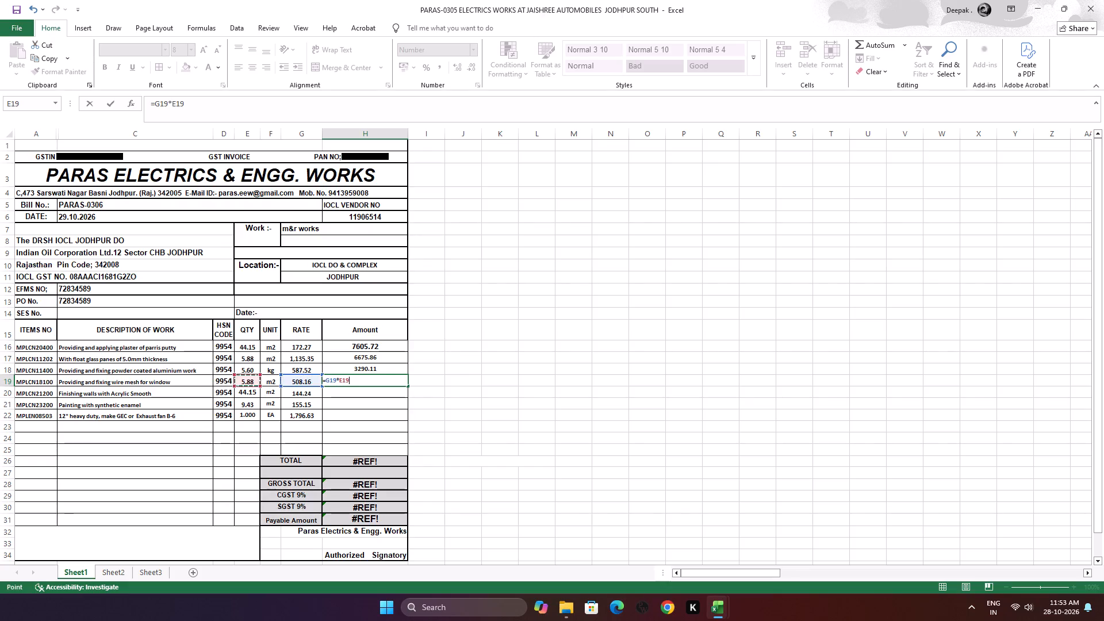
key(Return)
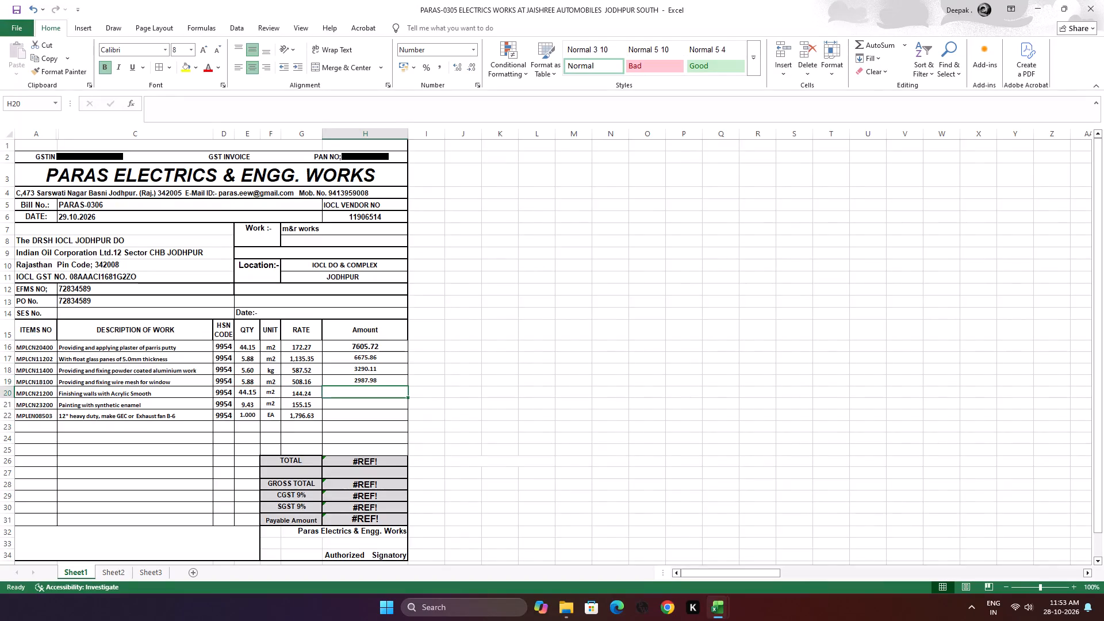
key(equal)
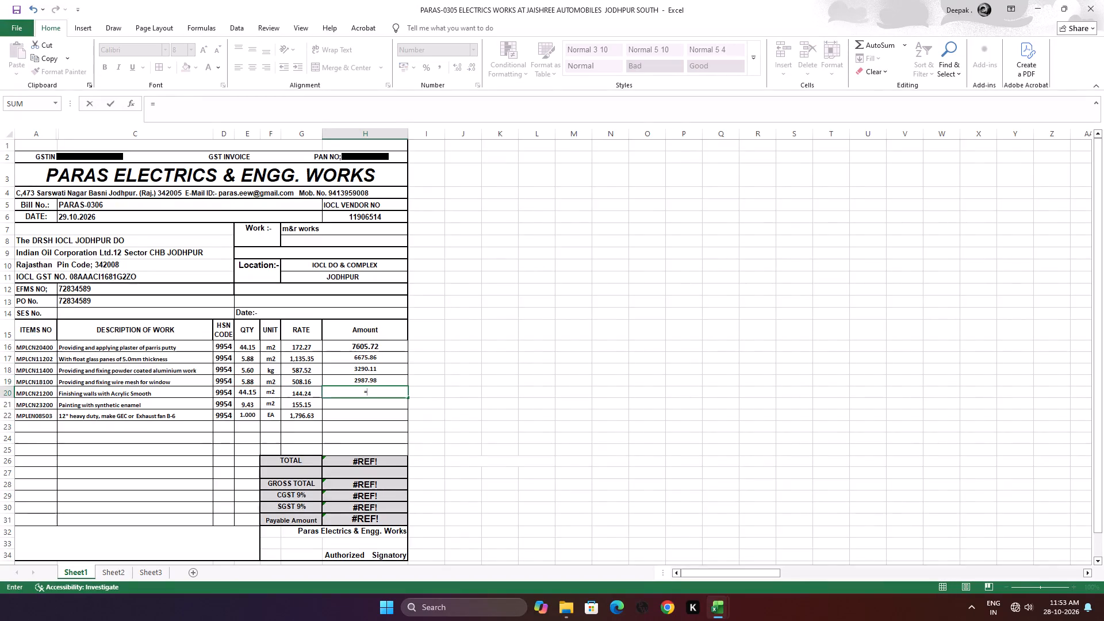
click(308, 393)
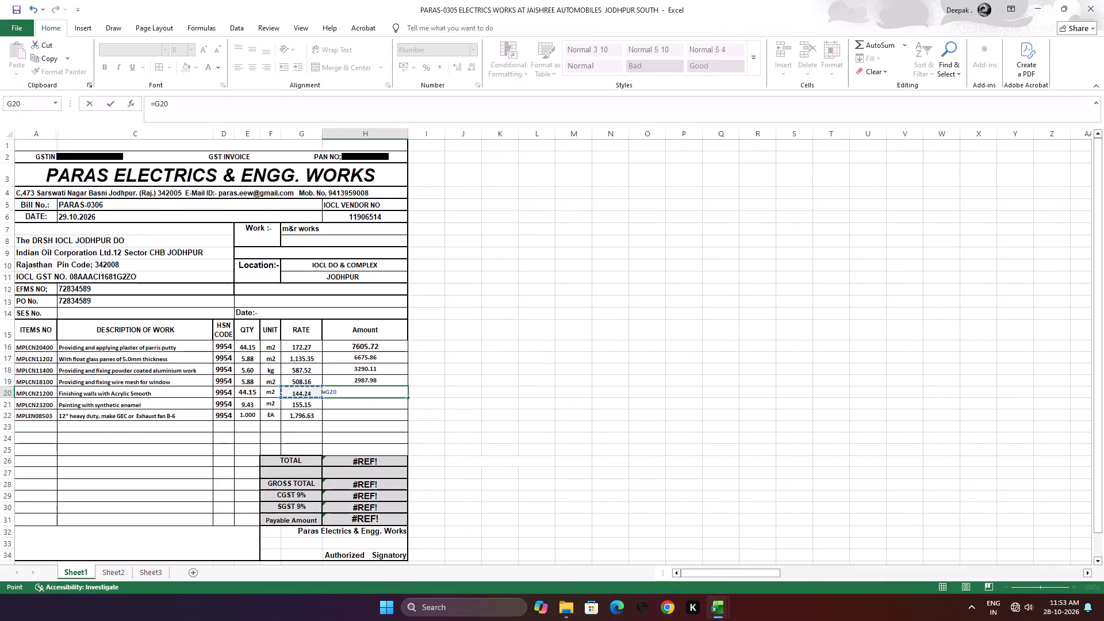
key(asterisk)
click(254, 392)
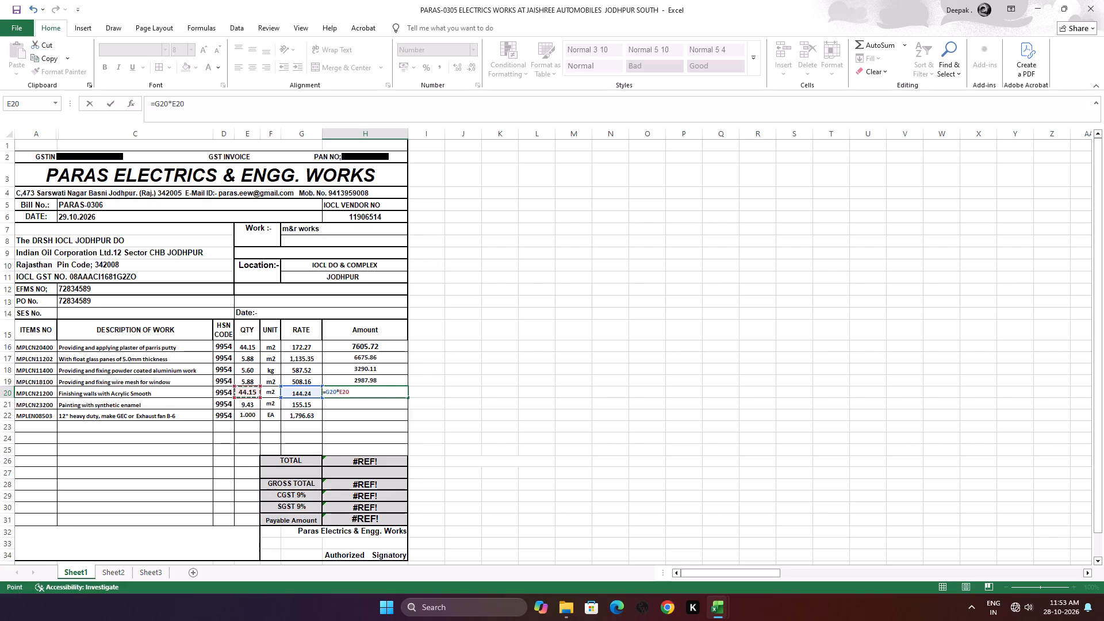
key(Return)
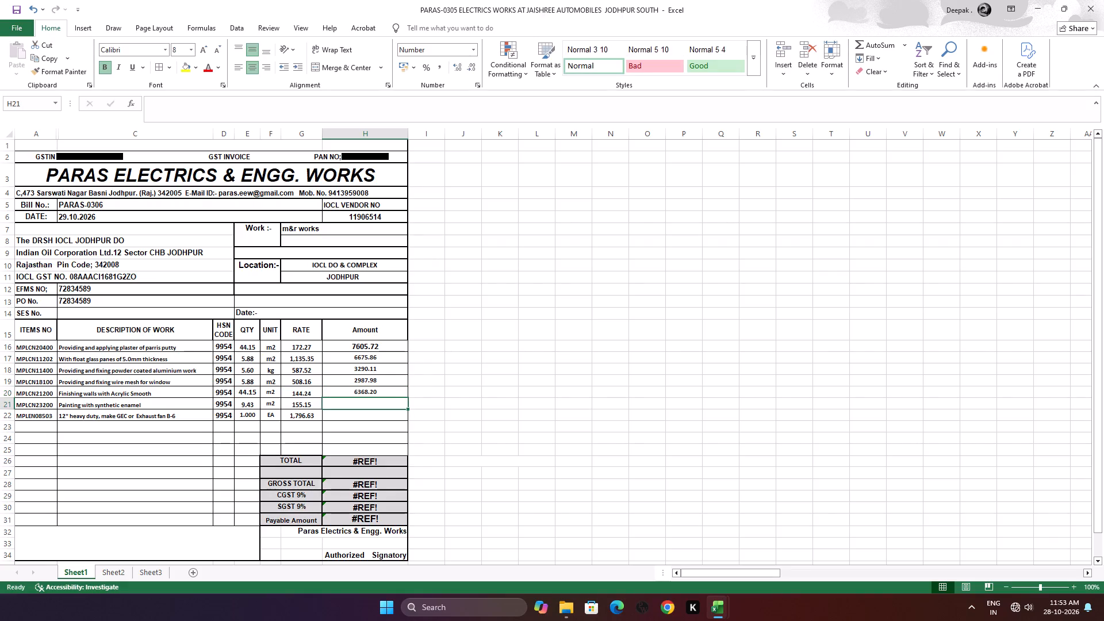
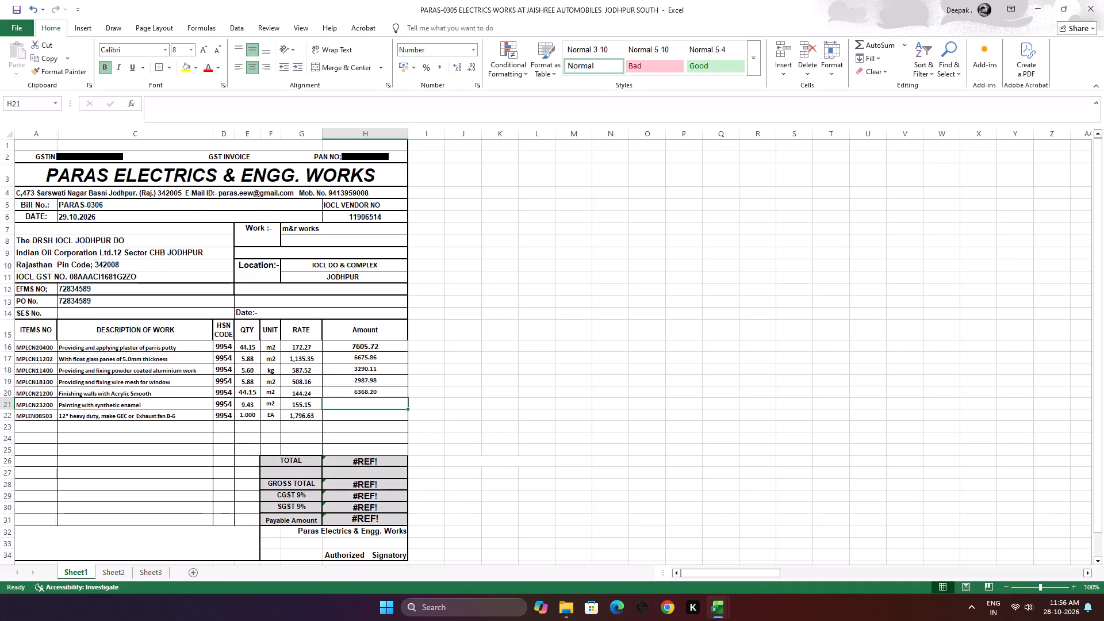
Calculate the synthetic enamel painting and exhaust fan amounts in H21 and H22 with =G21*E21 and =G22*E22.
key(equal)
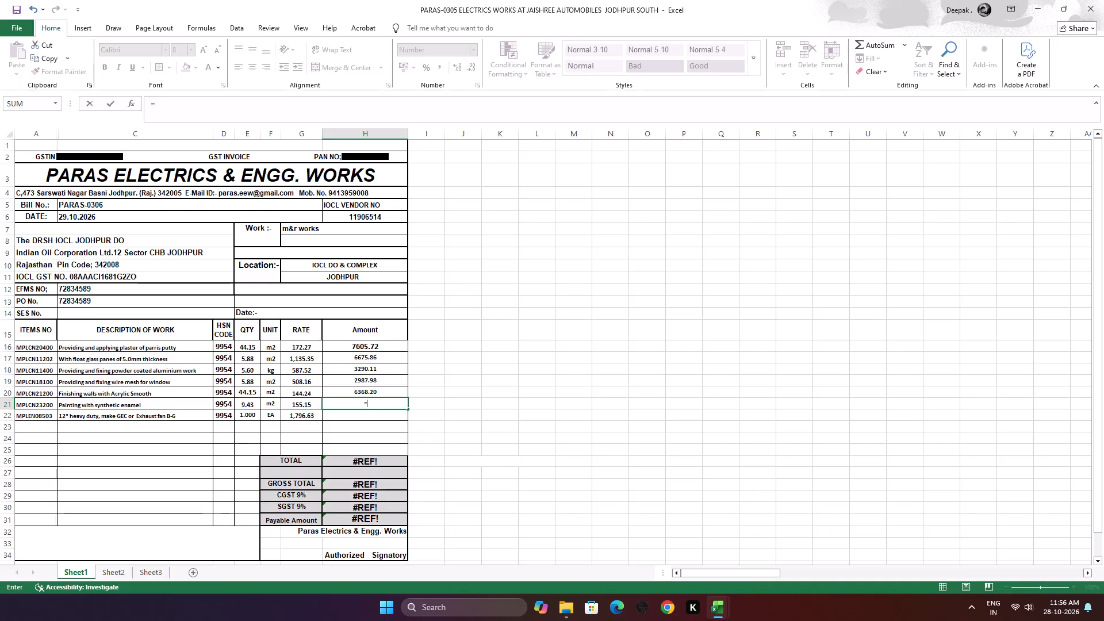
click(305, 402)
key(asterisk)
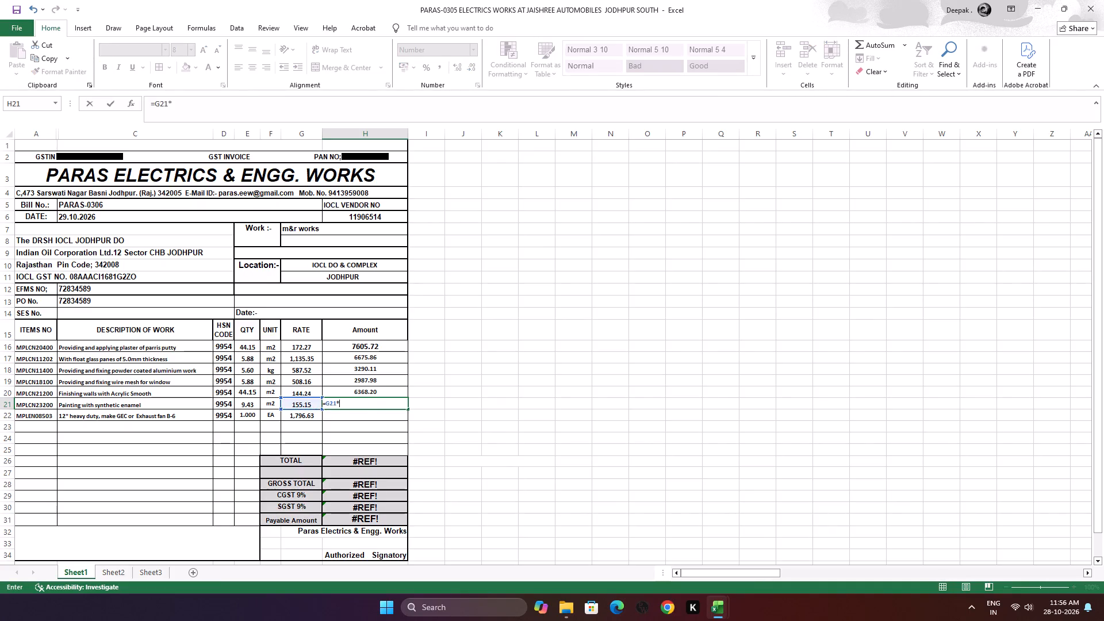
click(252, 404)
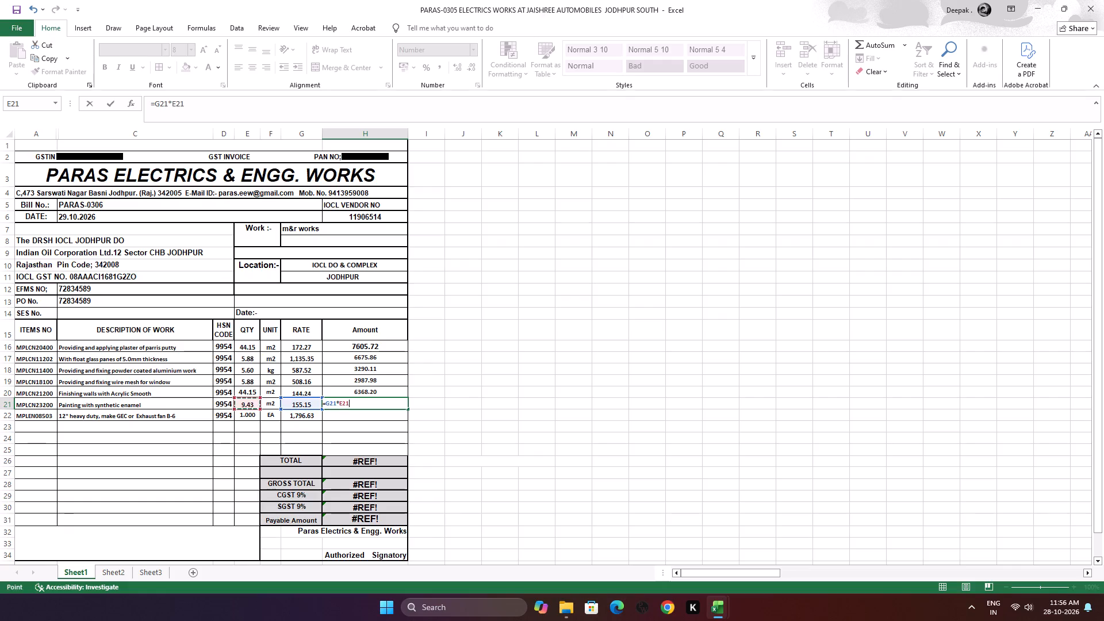
key(Return)
key(equal)
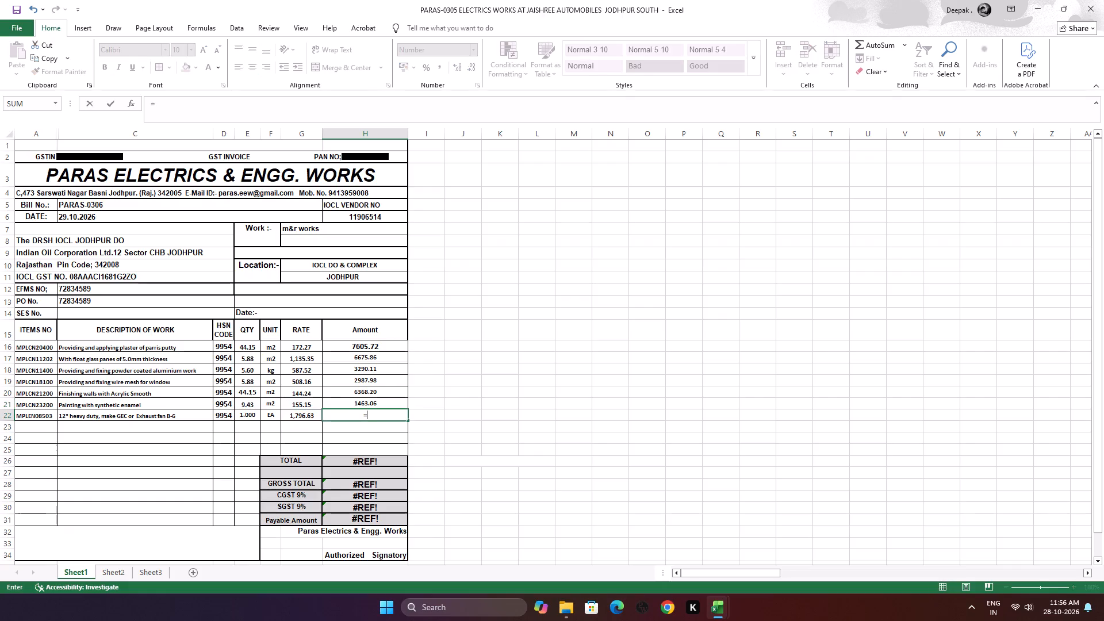
click(309, 416)
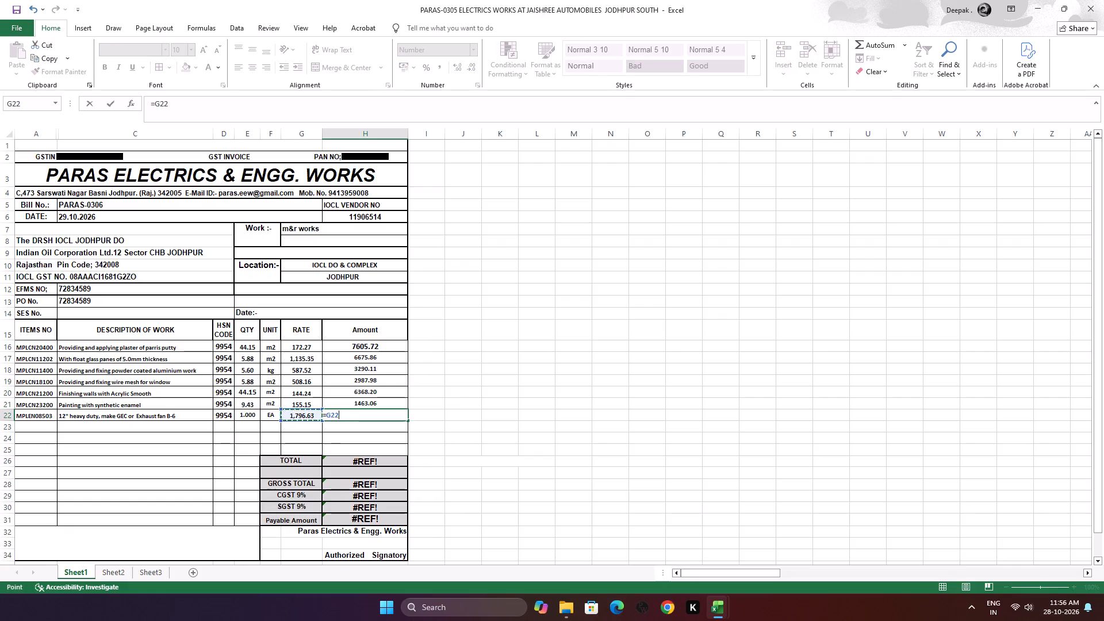
key(asterisk)
click(249, 417)
key(Return)
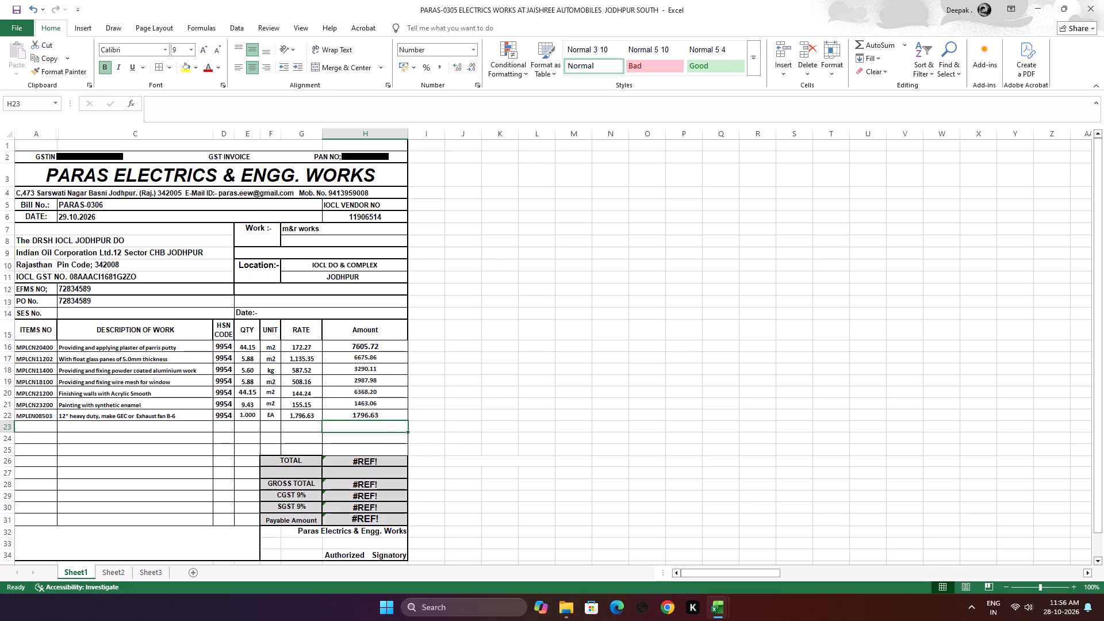
Insert four blank rows in the invoice table above row 24.
scroll(187, 361, down, 2)
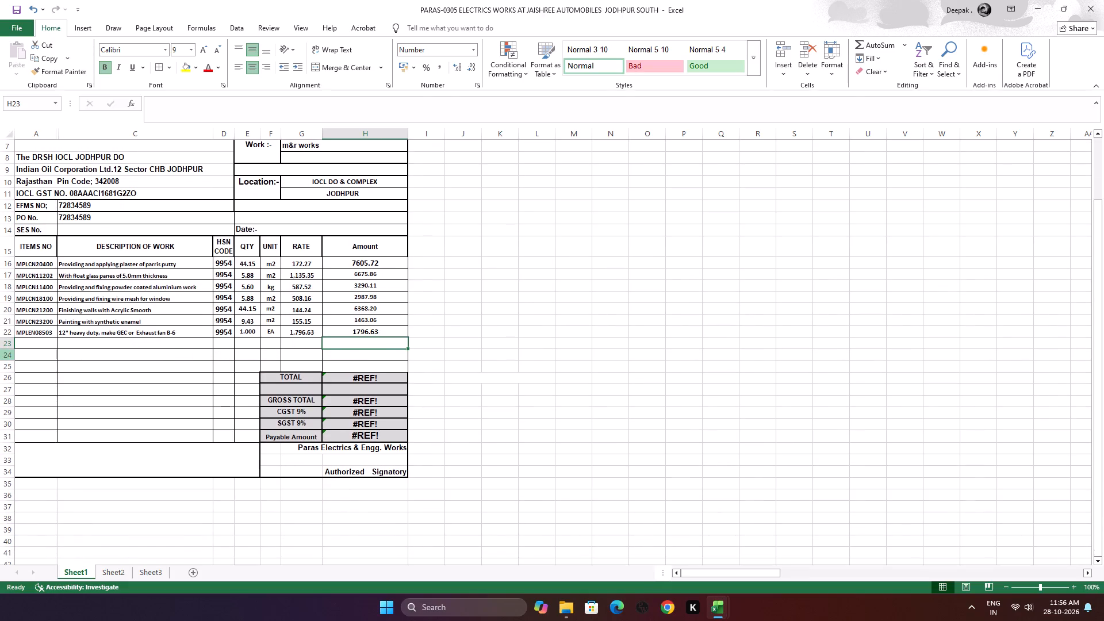
drag(9, 356, 9, 367)
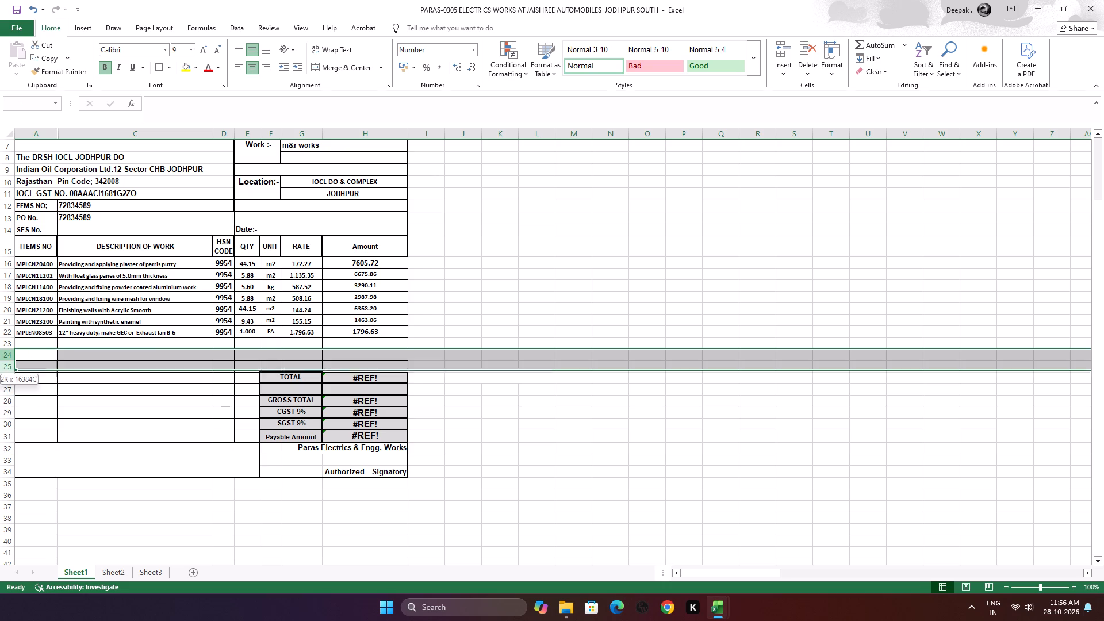
drag(9, 367, 9, 392)
right_click(3, 398)
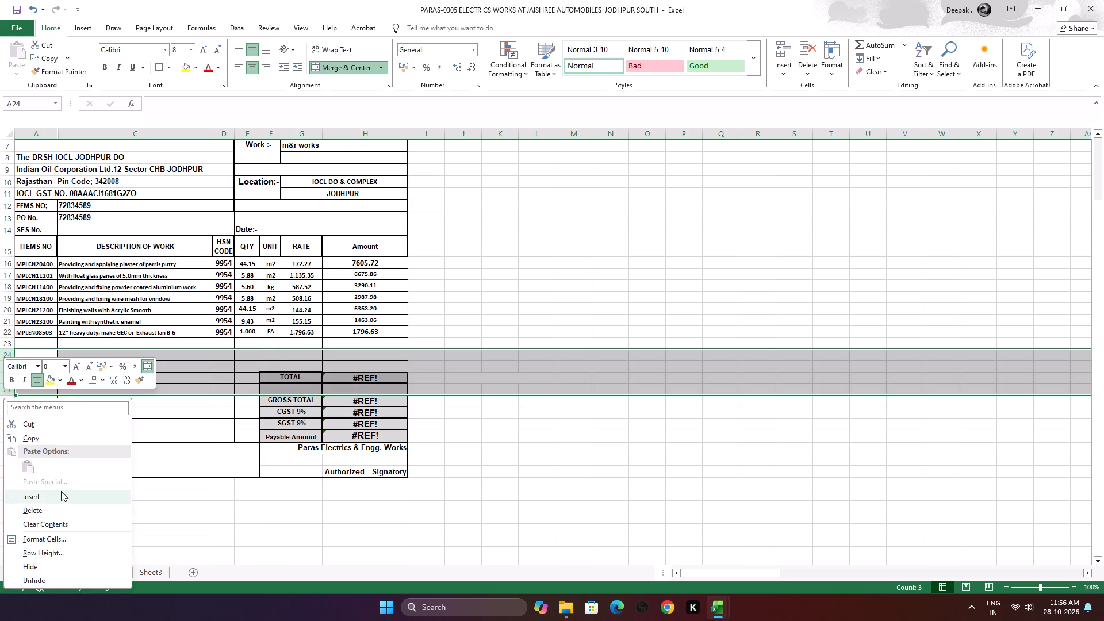
click(72, 494)
click(109, 439)
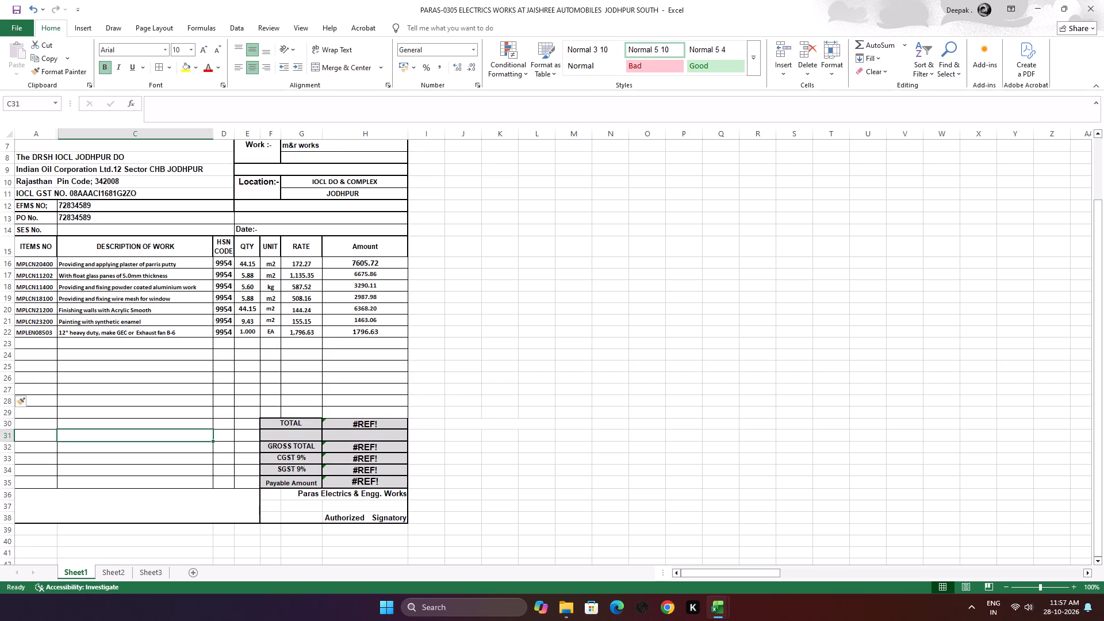
Add up all seven item amounts in cell H23 with =H16+H17+H18+H19+H20+H21+H22.
click(374, 344)
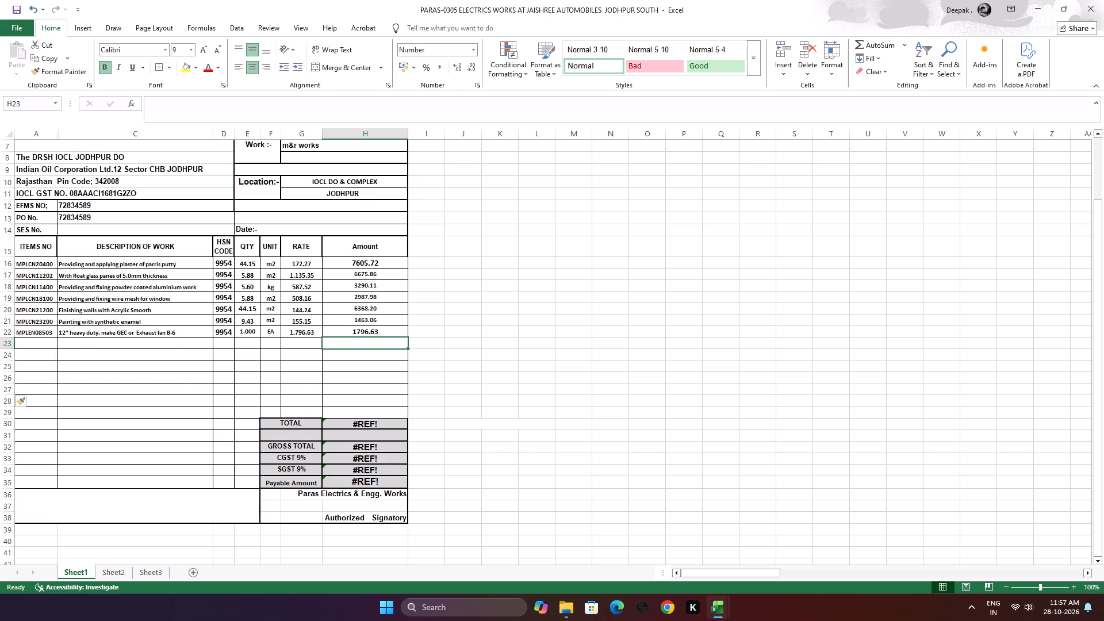
key(equal)
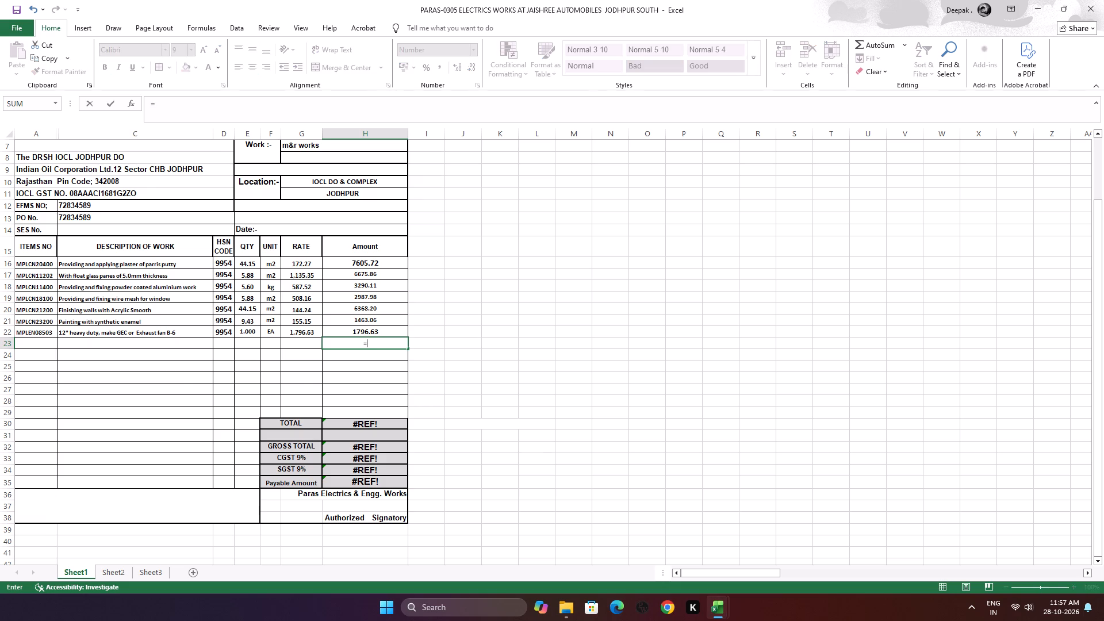
click(388, 264)
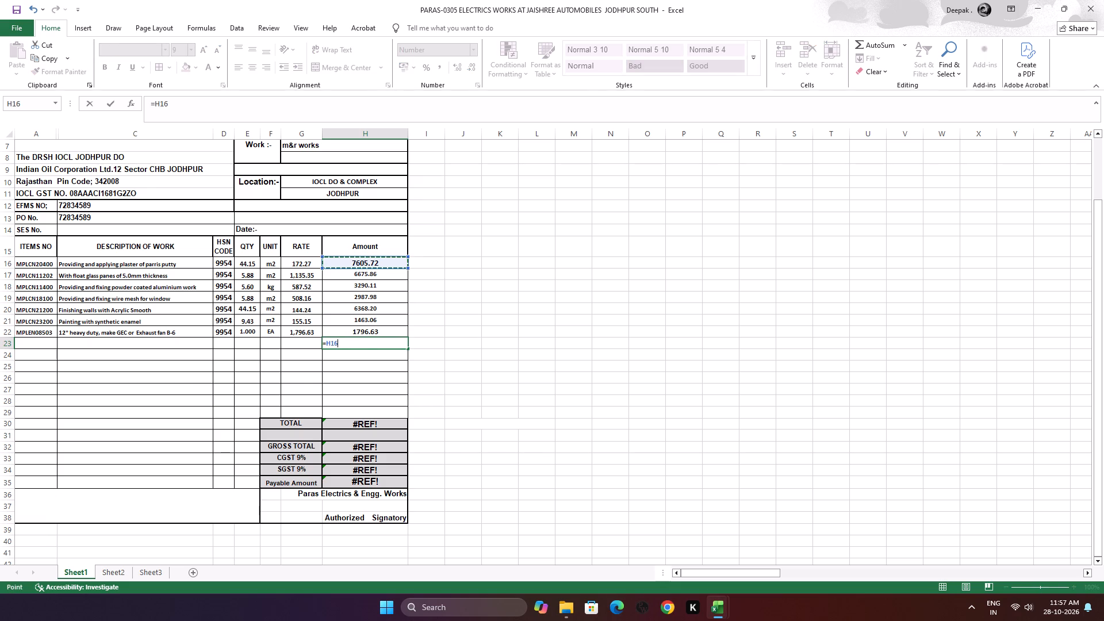
key(plus)
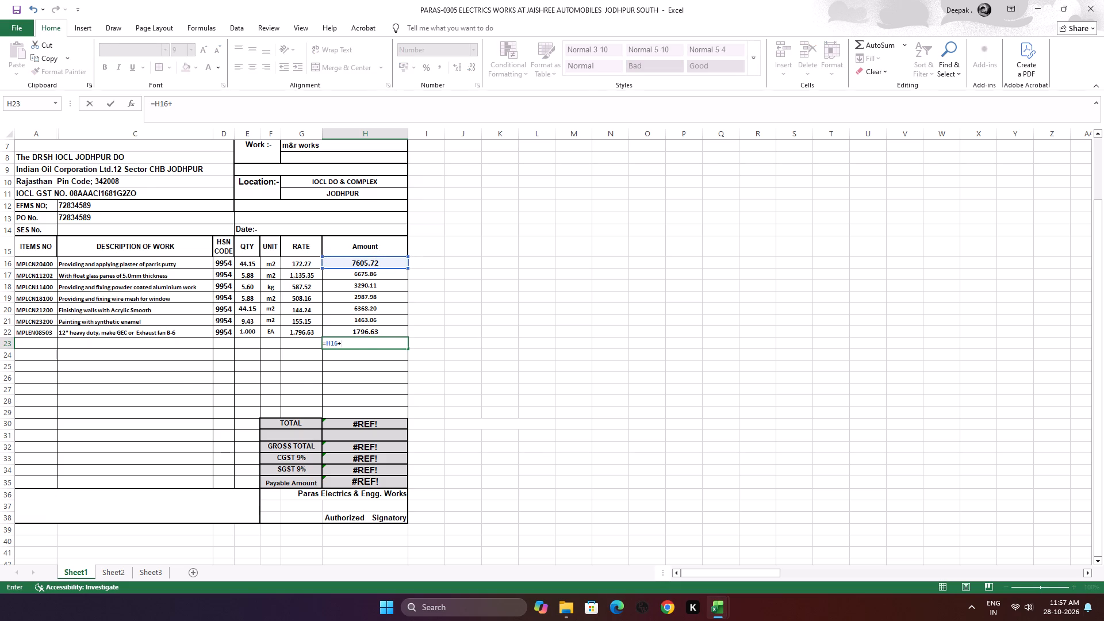
click(393, 275)
key(plus)
click(395, 286)
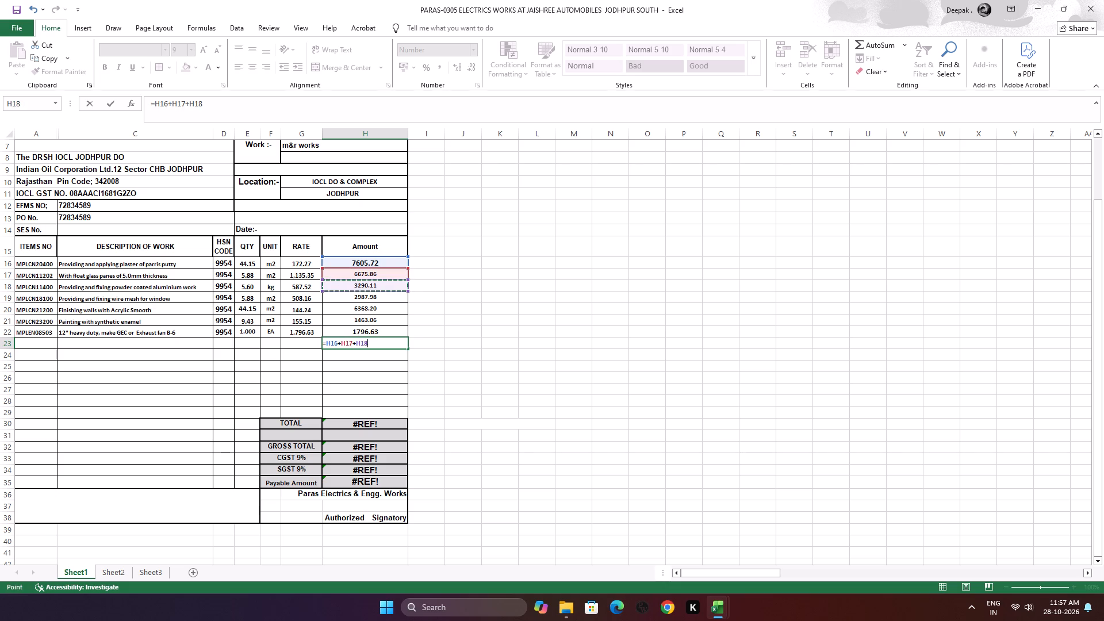
key(plus)
click(396, 297)
key(plus)
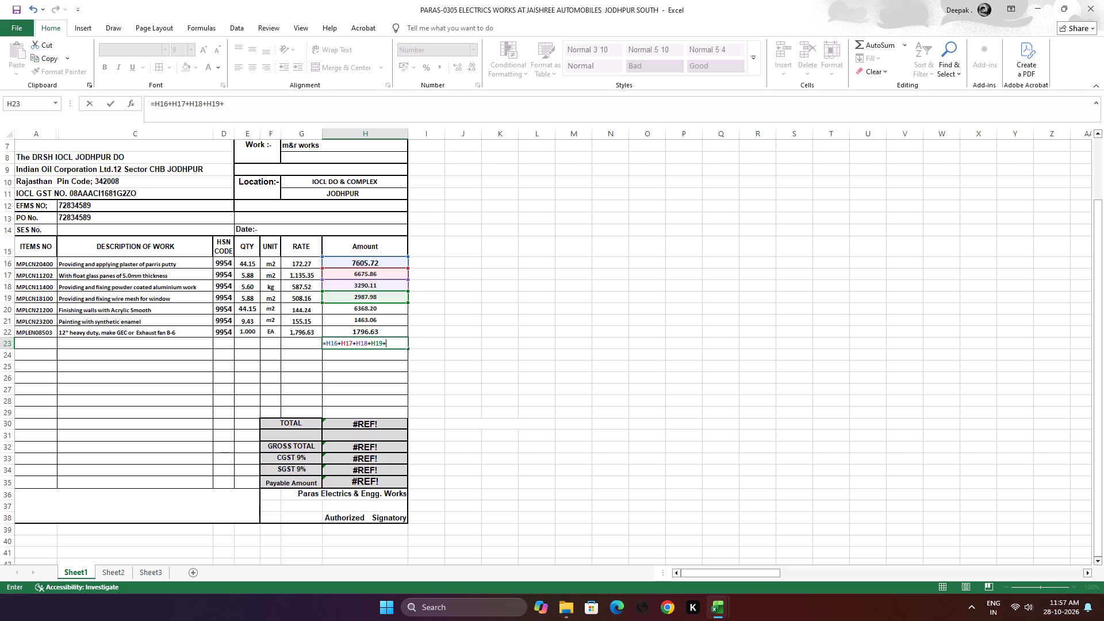
click(399, 310)
key(plus)
click(388, 323)
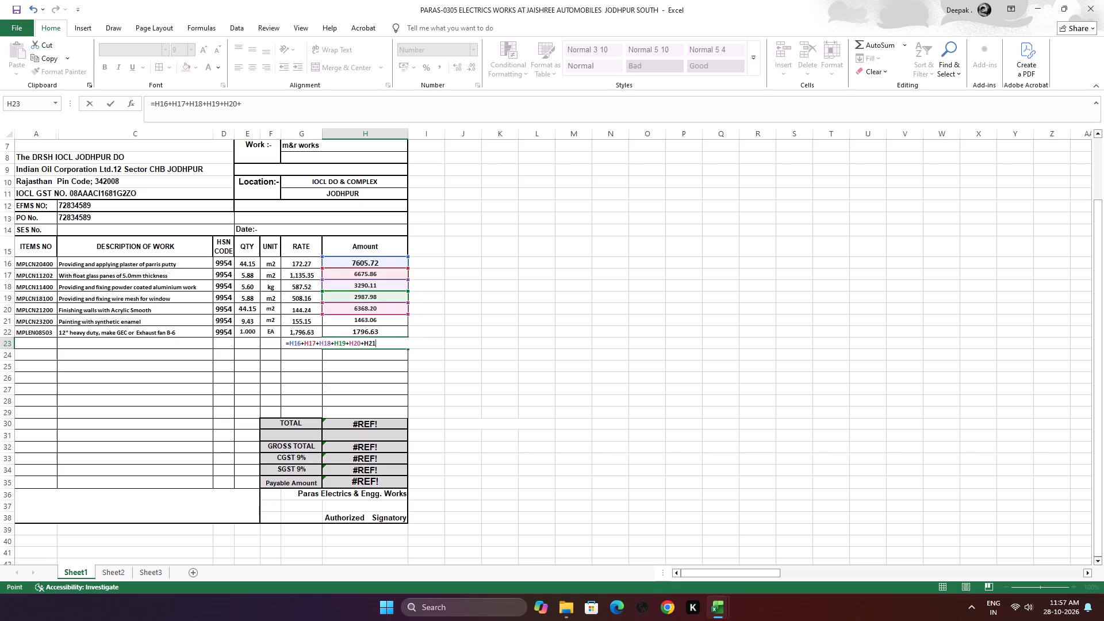
key(plus)
click(392, 335)
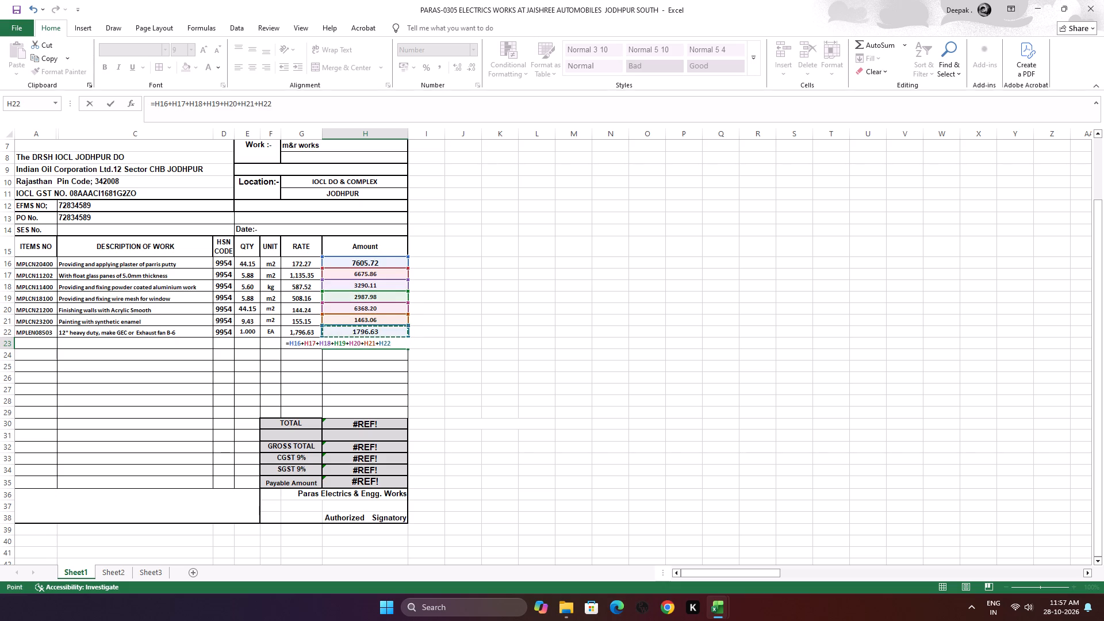
key(Return)
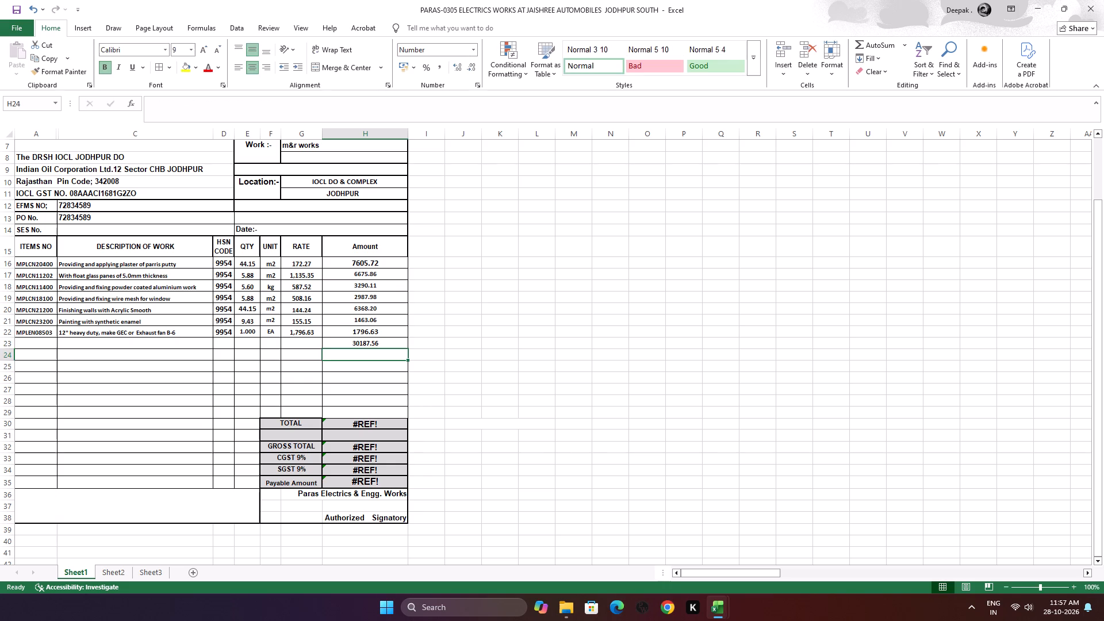
Calculate 34.835% of the item sum in cell H24 with =H23*34.835%.
key(equal)
click(399, 343)
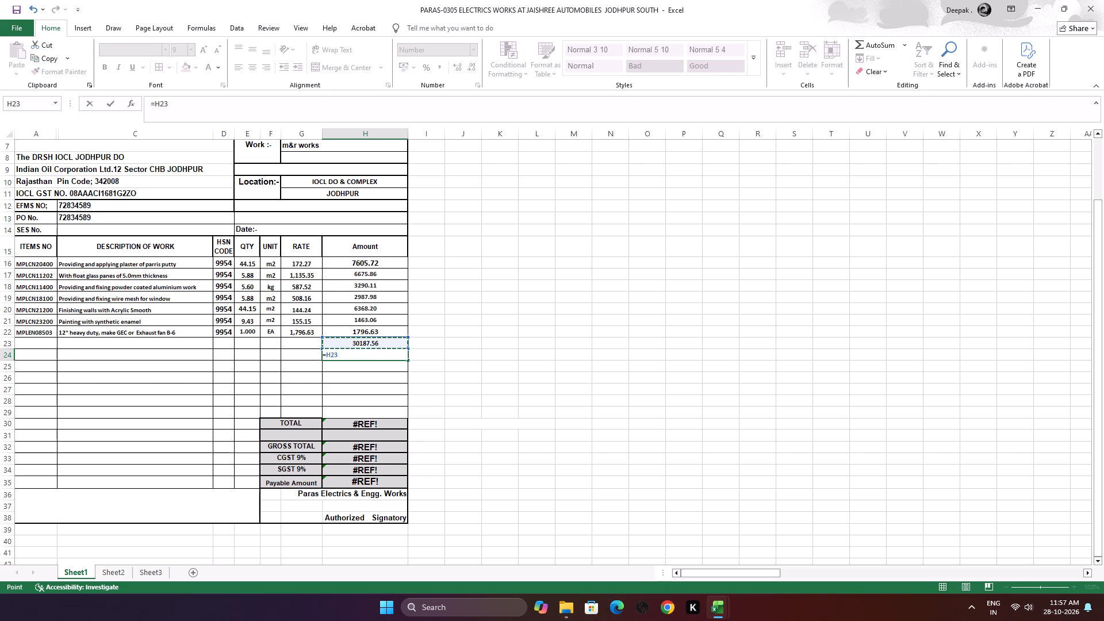
key(asterisk)
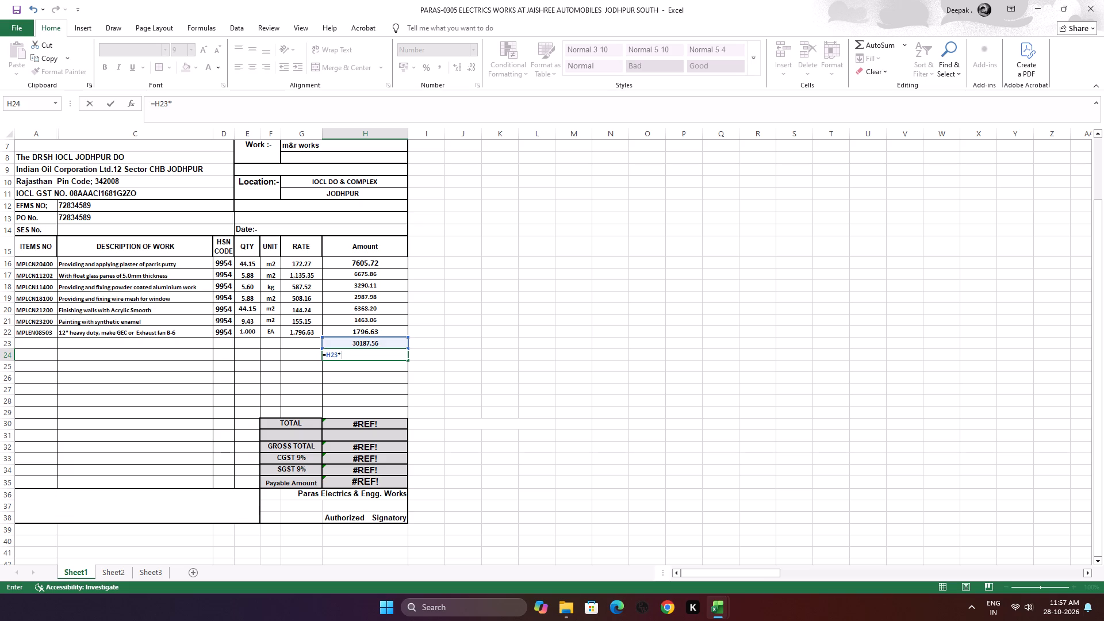
text(34)
key(period)
key(8)
text(35)
key(shift+percent)
key(Return)
Subtract the percentage amount from the item sum in cell H25 with =H23-H24.
key(equal)
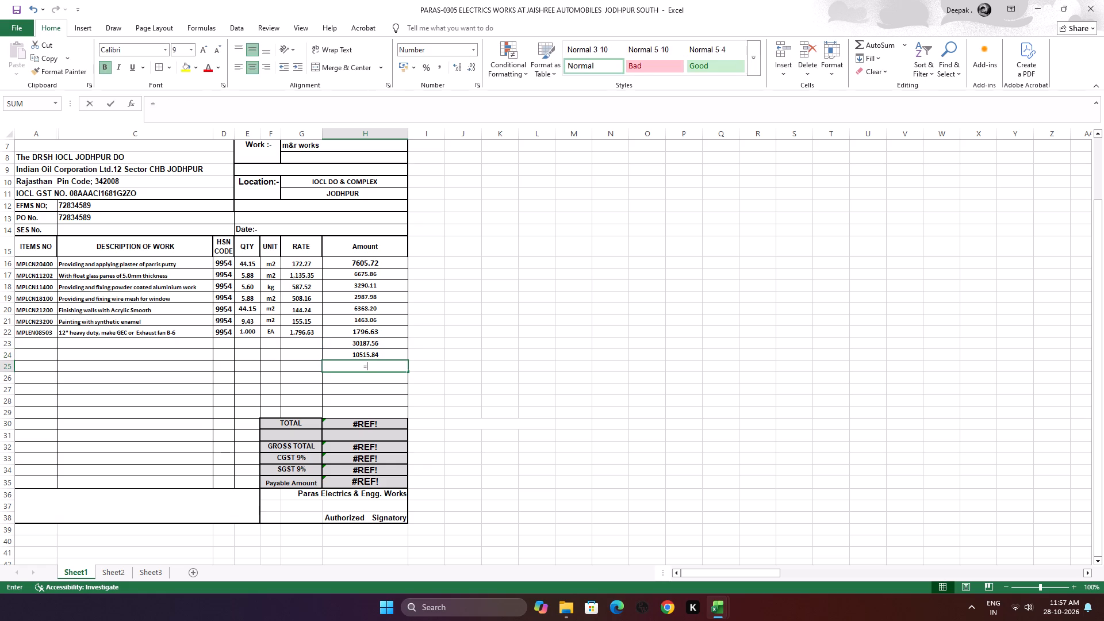
click(399, 343)
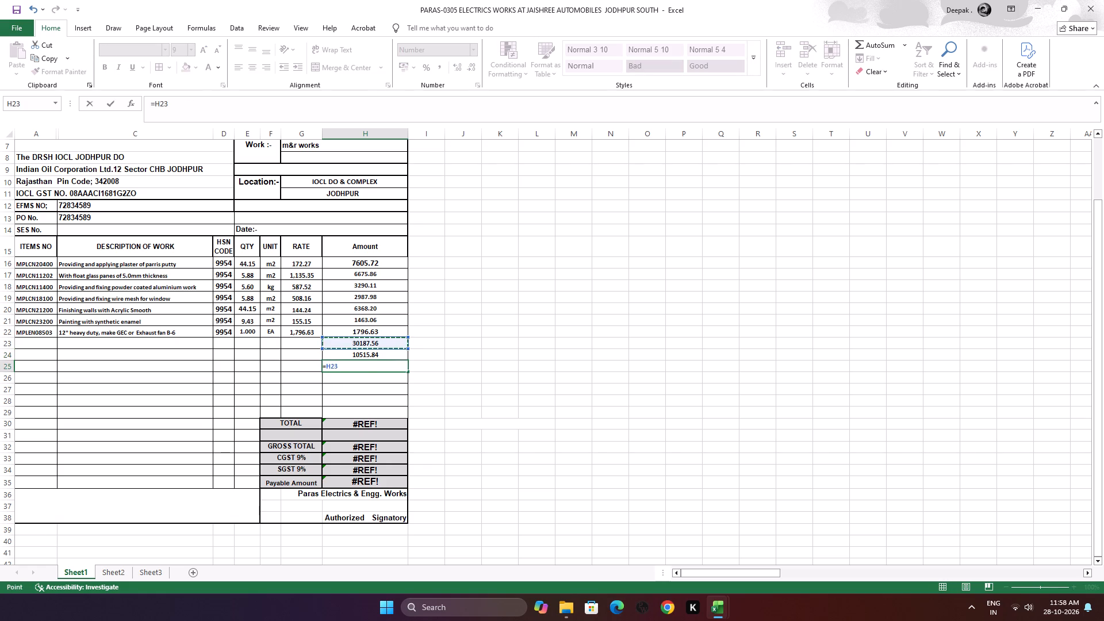
key(minus)
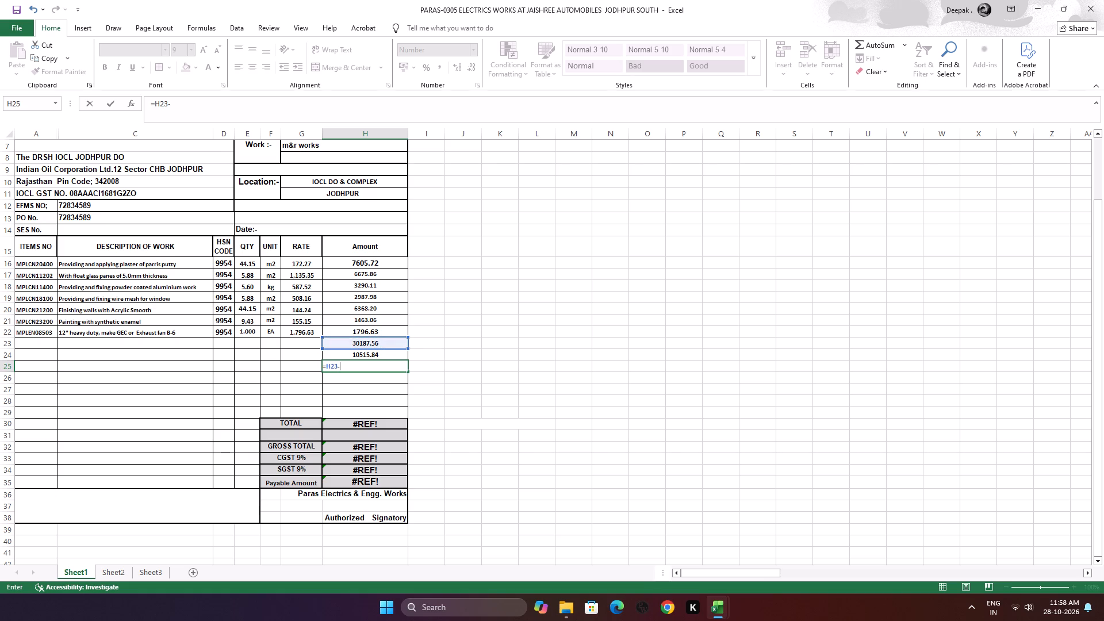
click(390, 356)
key(Return)
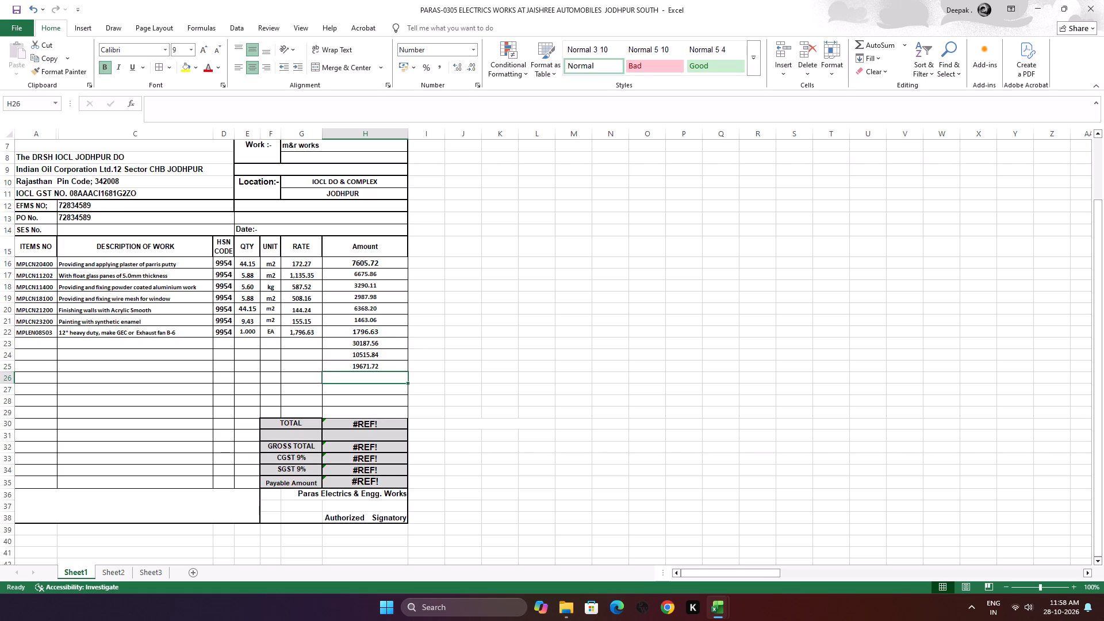
Label the item sum row by entering TOTAL in cell G23.
click(315, 344)
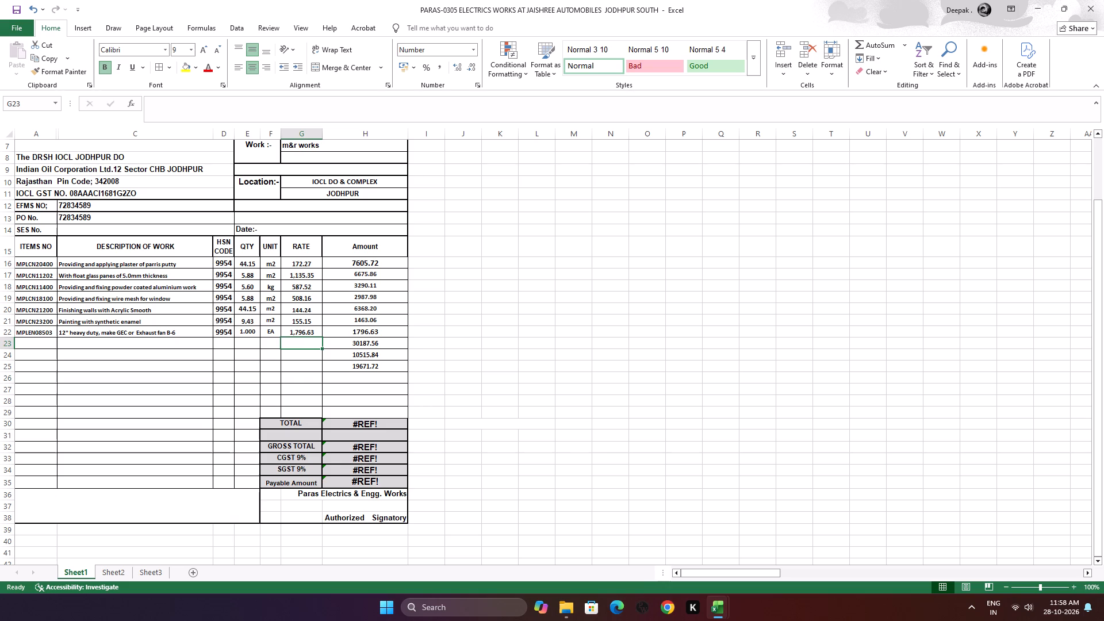
key(t)
text(OTAL)
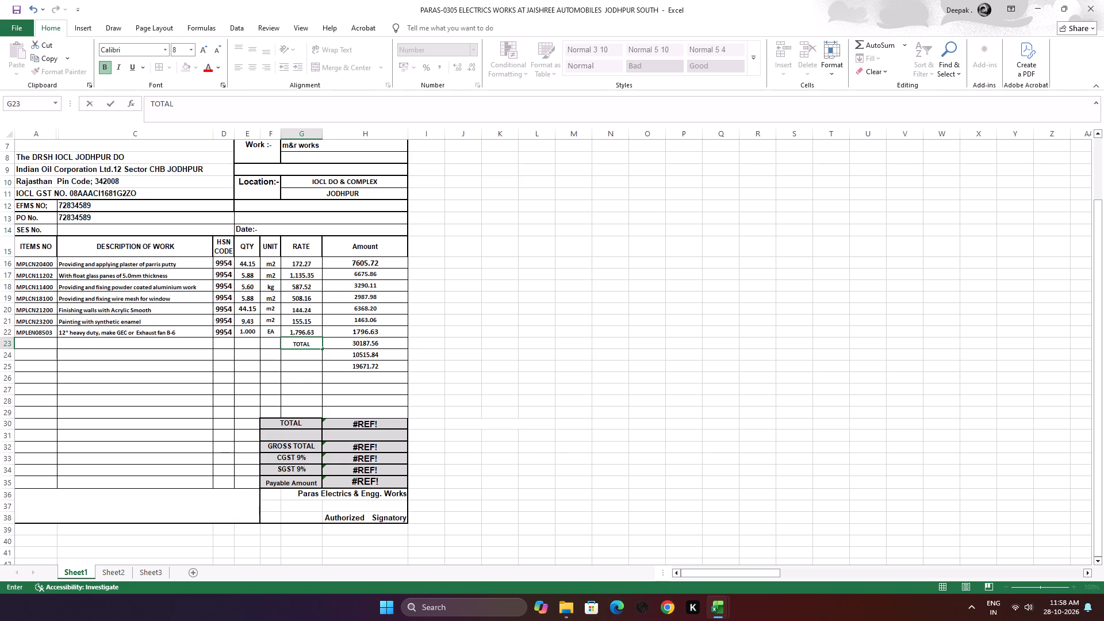
key(space)
key(space)
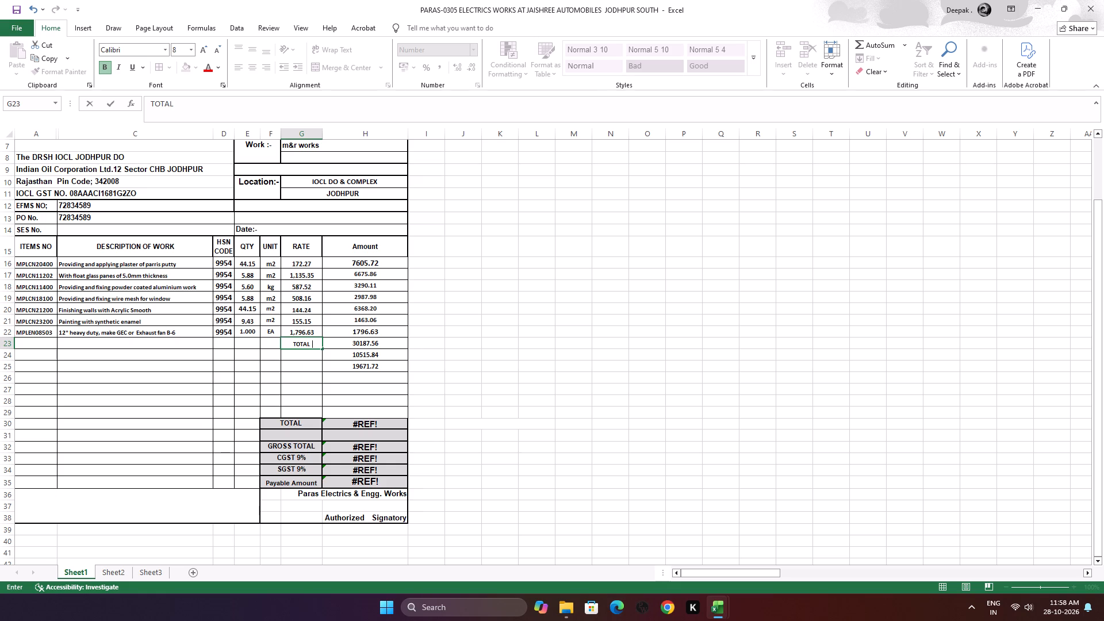
Label the percentage deduction row by entering Disc.34.835% in cell G24.
click(305, 355)
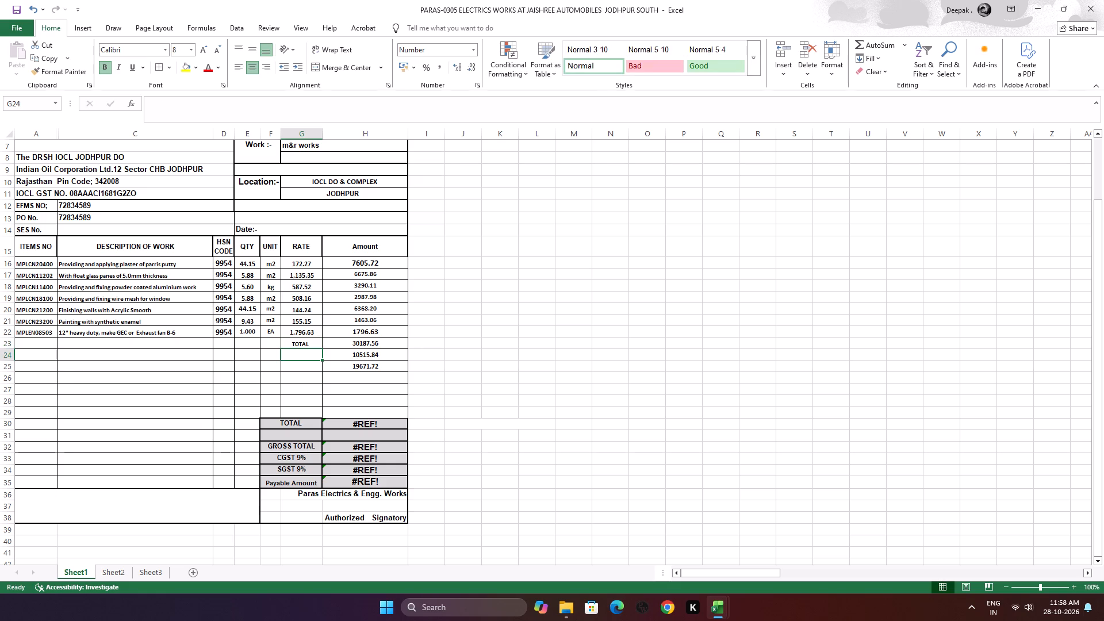
key(d)
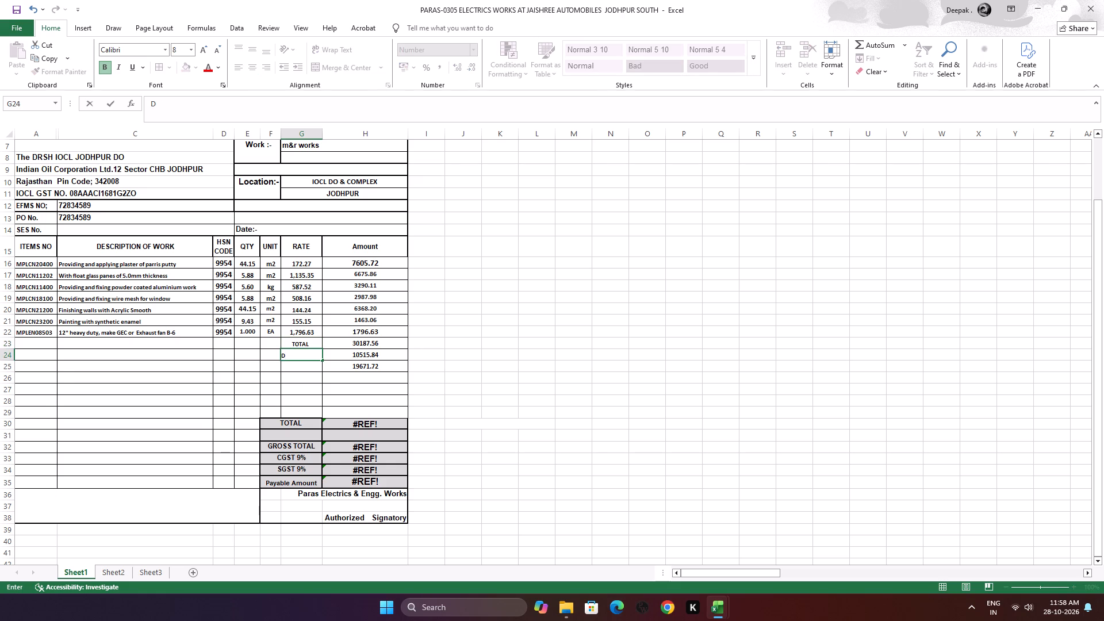
key(i)
text(sc)
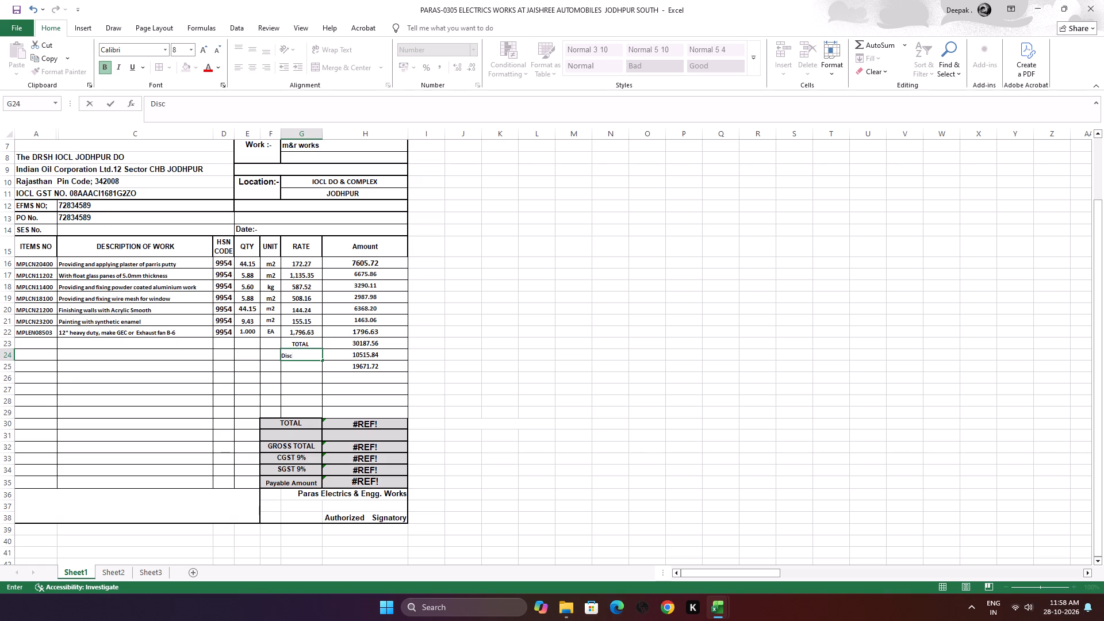
key(period)
text(34)
key(period)
key(8)
text(35)
key(shift+percent)
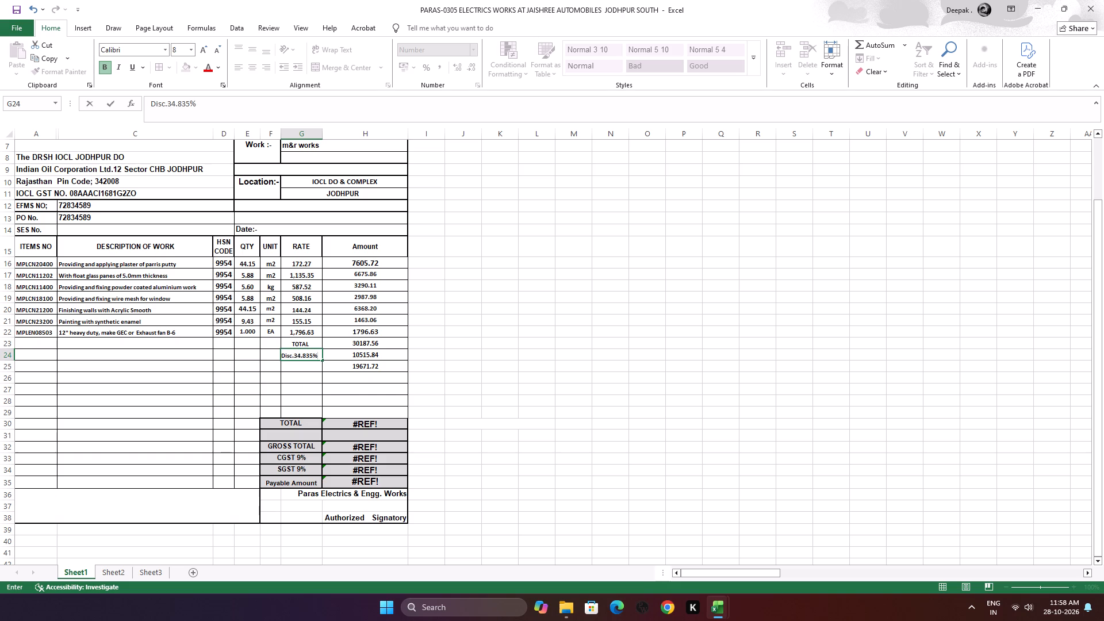
click(232, 373)
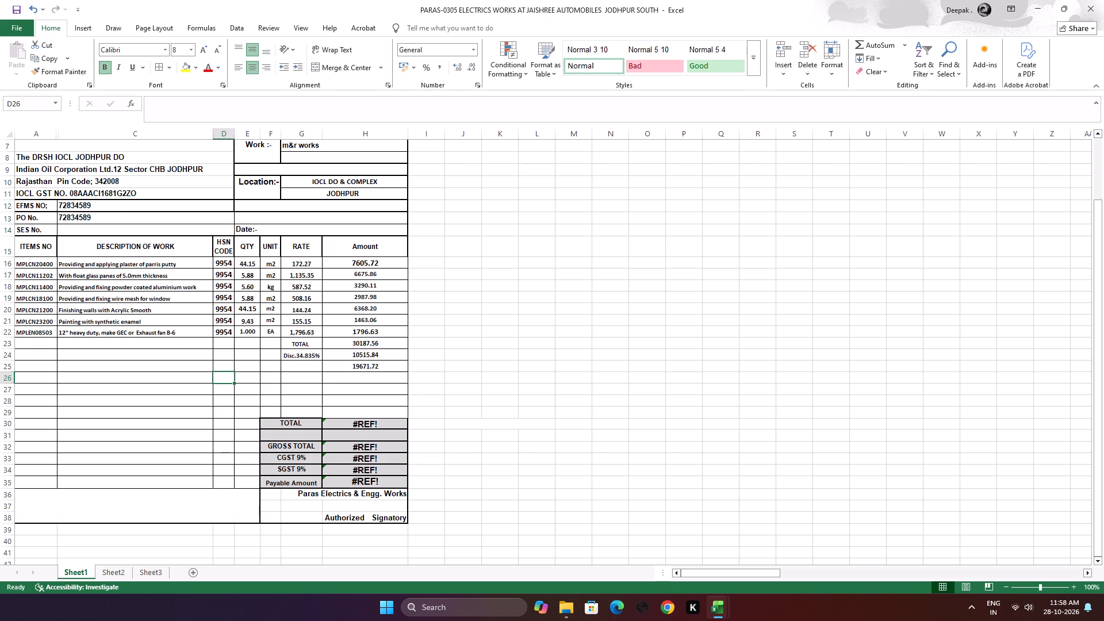
Label the net amount row by entering TOTAL A in cell G25.
click(312, 369)
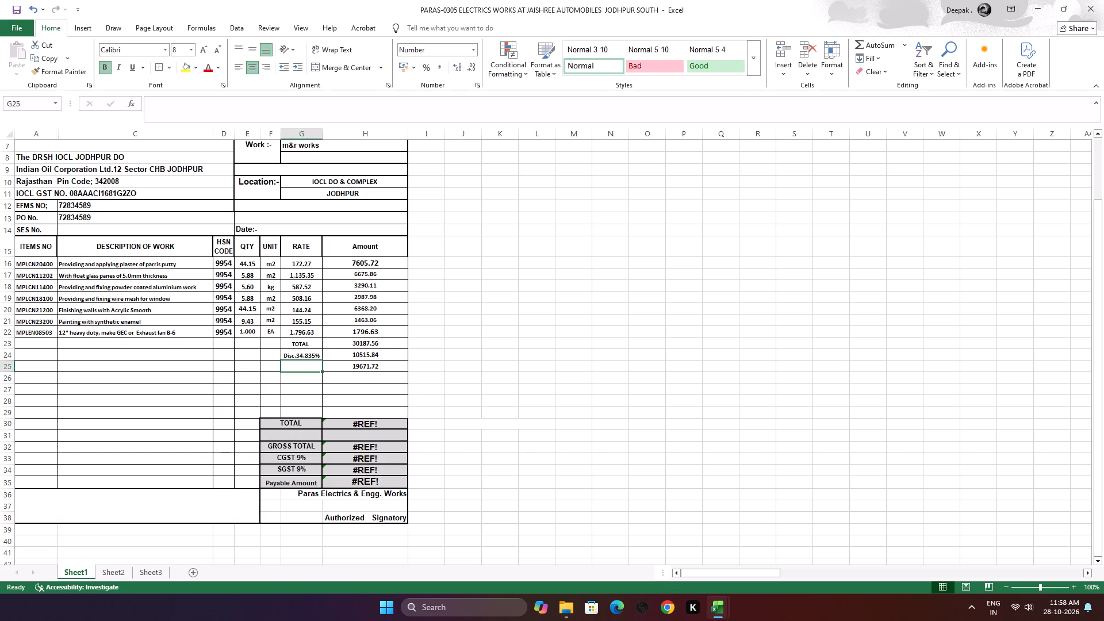
key(t)
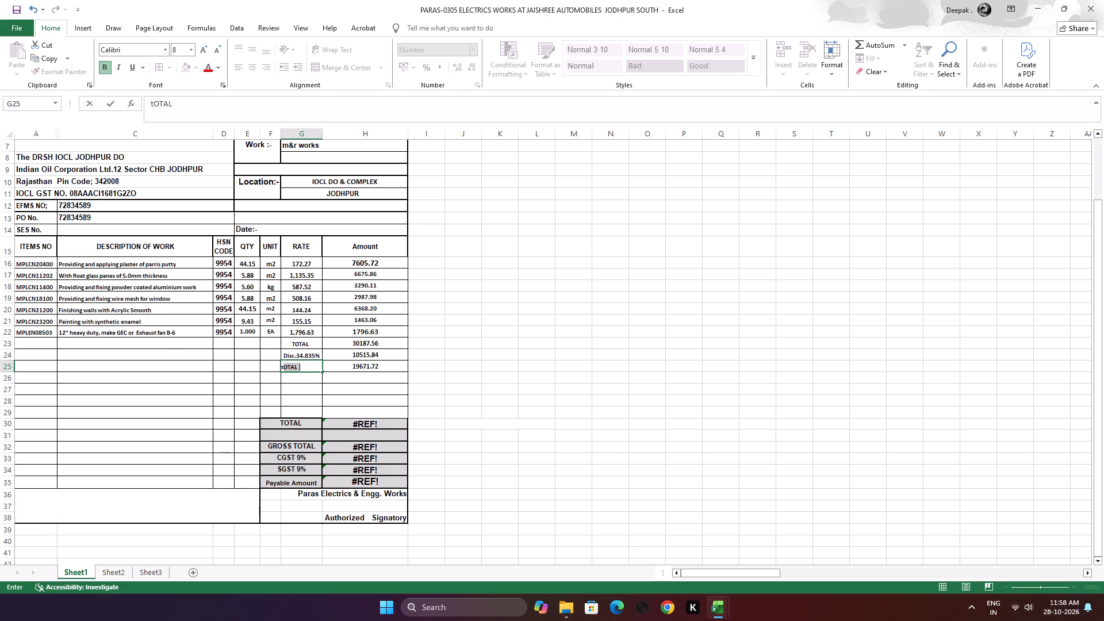
click(300, 372)
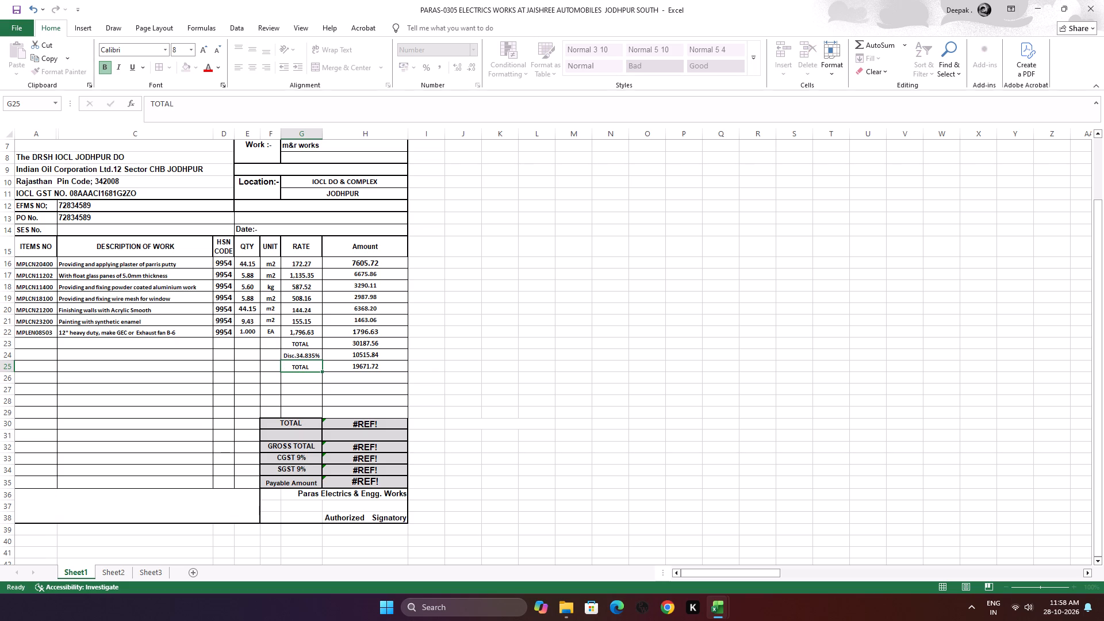
click(315, 369)
double_click(316, 367)
key(a)
key(BackSpace)
key(a)
click(241, 362)
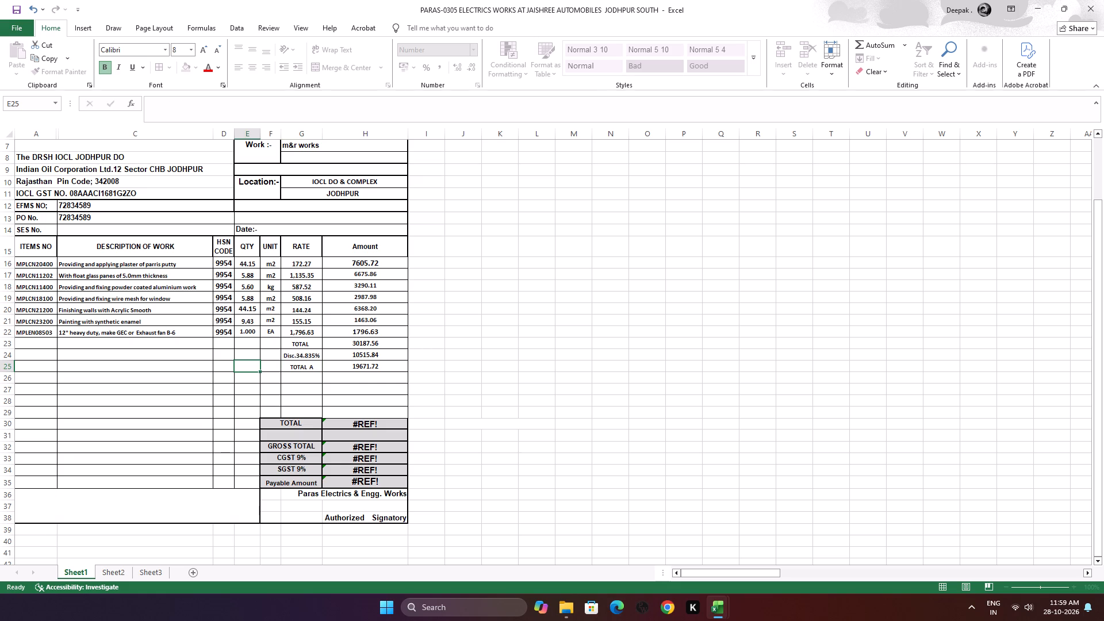
Enter the section heading NON CALPEX ITEMS in description cell C26, below the TOTAL A row.
click(186, 376)
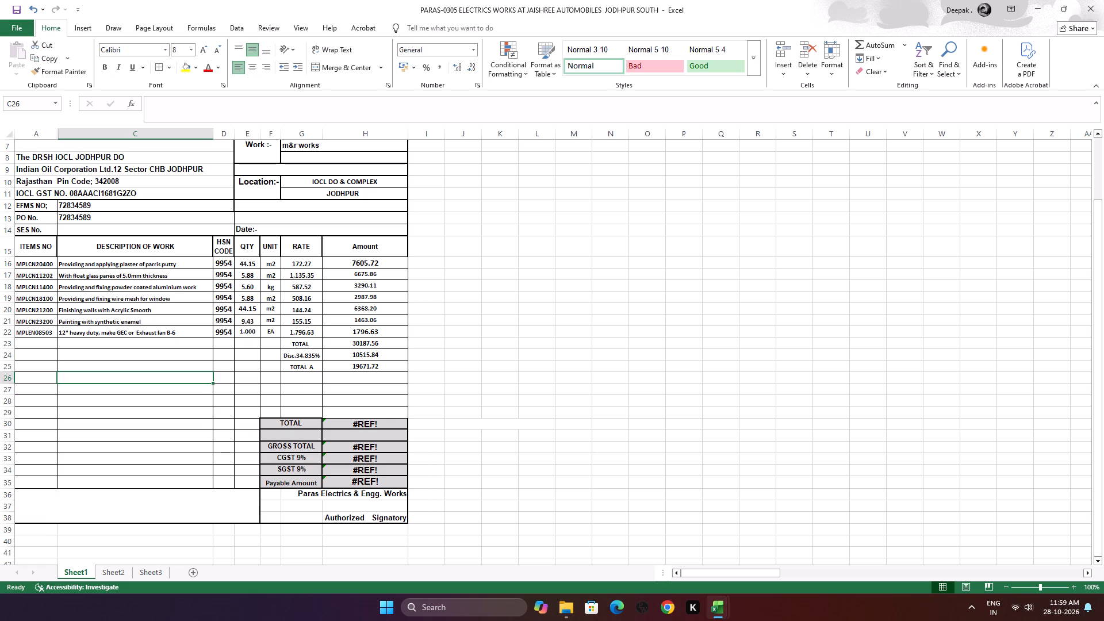
text(NON)
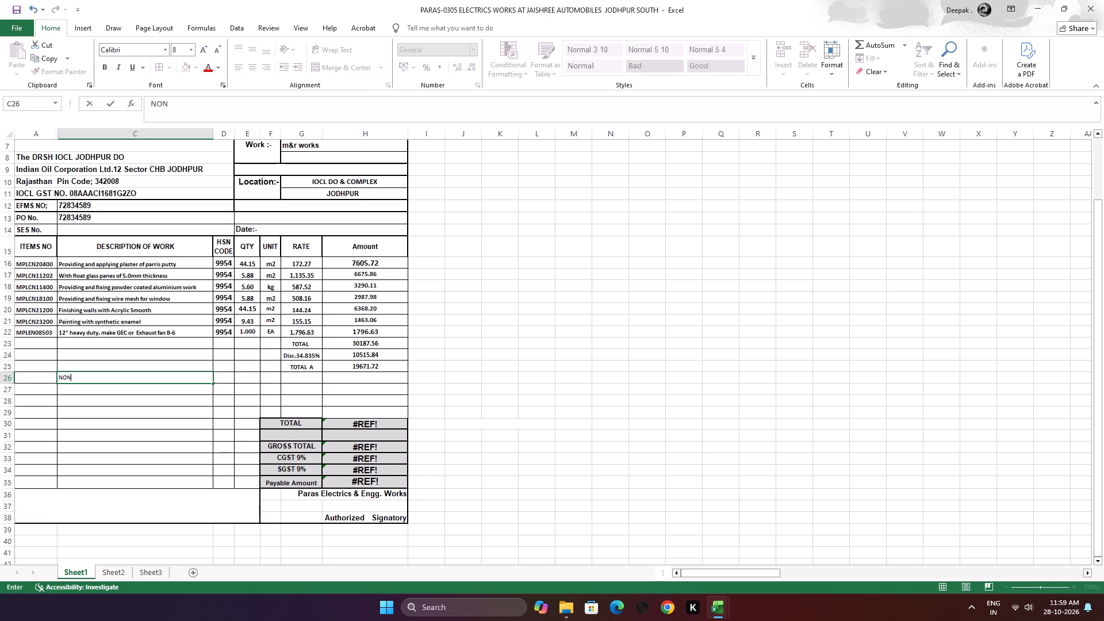
key(space)
text(CAL)
text(PEX)
key(space)
text(ITEMS)
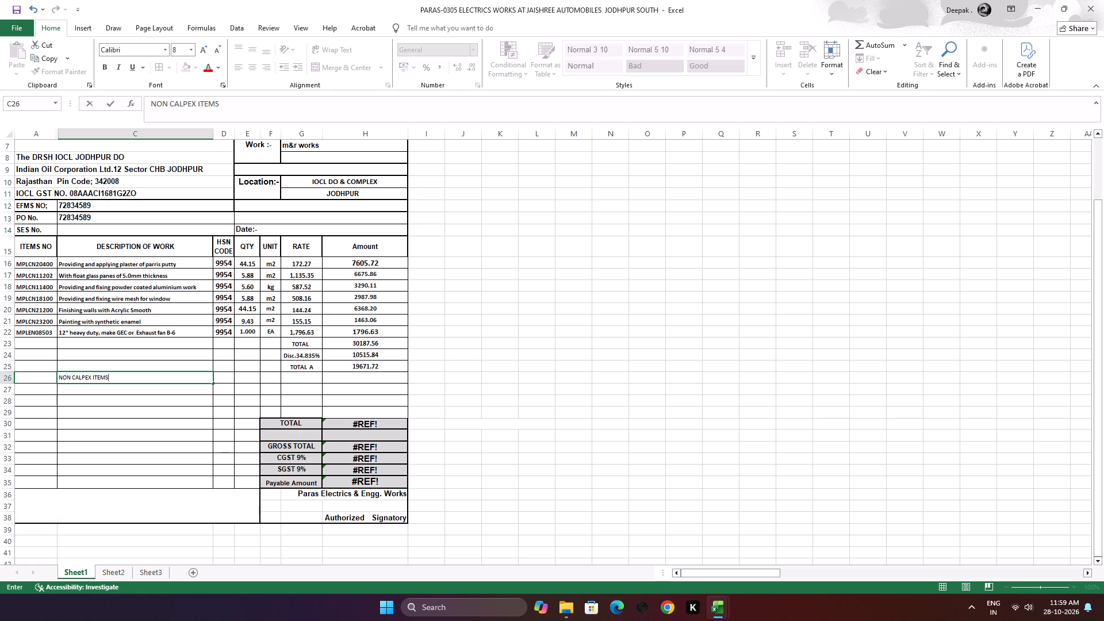
click(159, 403)
Centre the NON CALPEX ITEMS heading in cell C26 and make it bold.
click(139, 379)
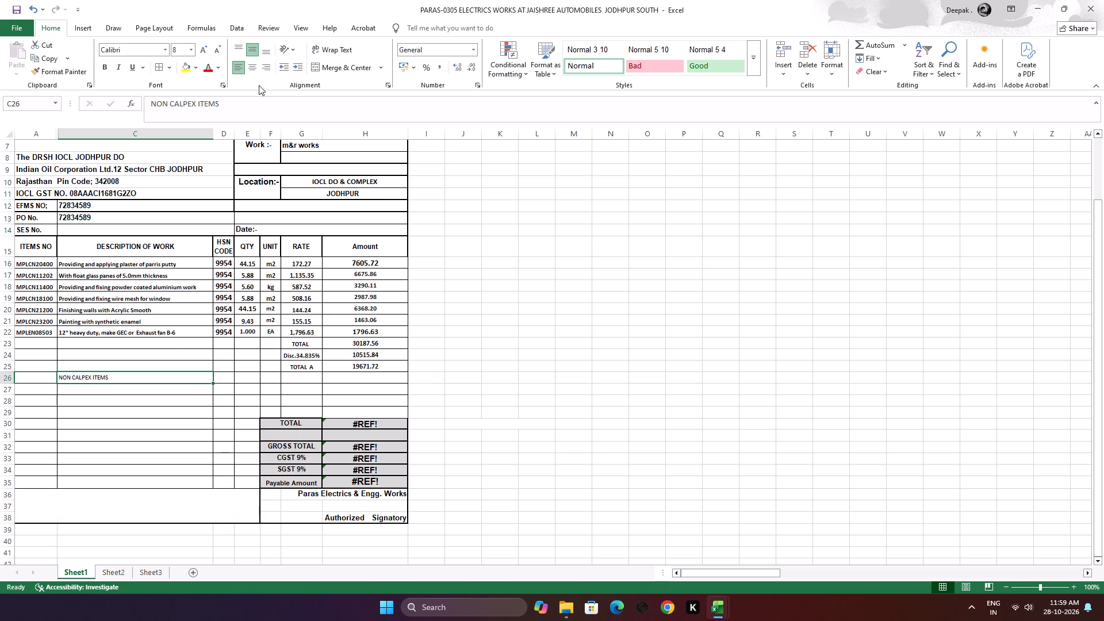
click(253, 70)
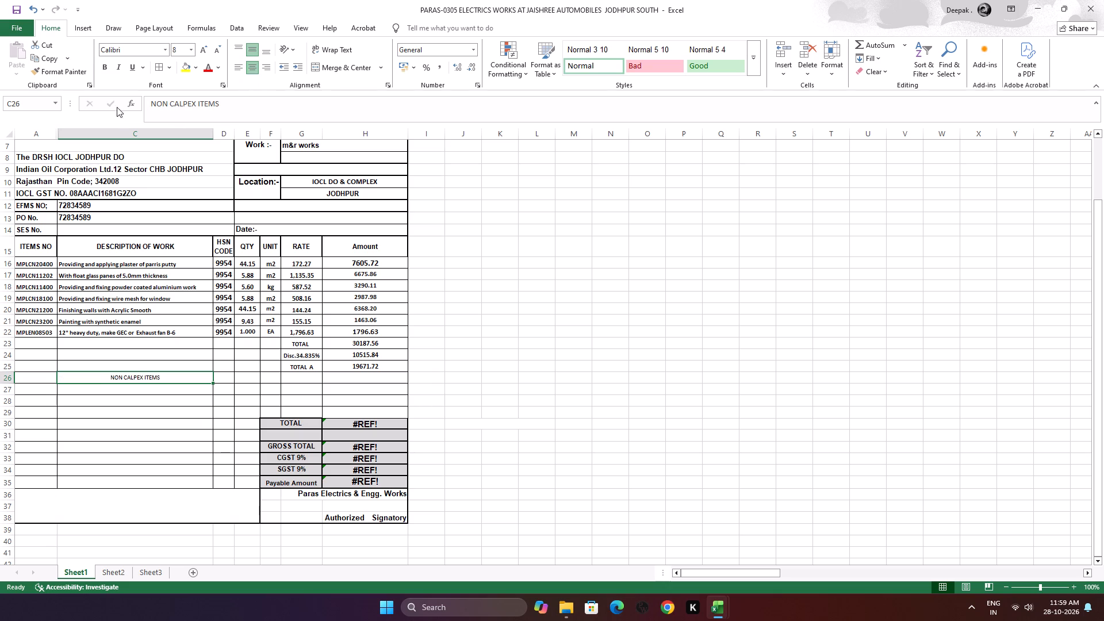
click(105, 67)
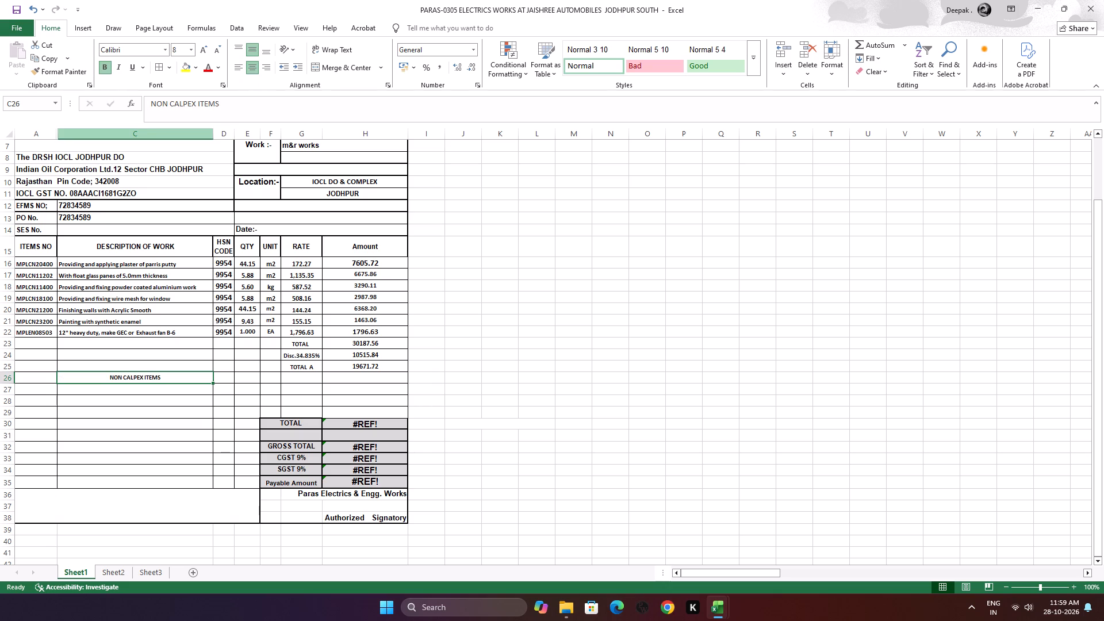
Check the NON CAPEX items list in the IOCL DO measurement workbook and insert four blank rows at row 27 of the invoice.
scroll(158, 287, down, 2)
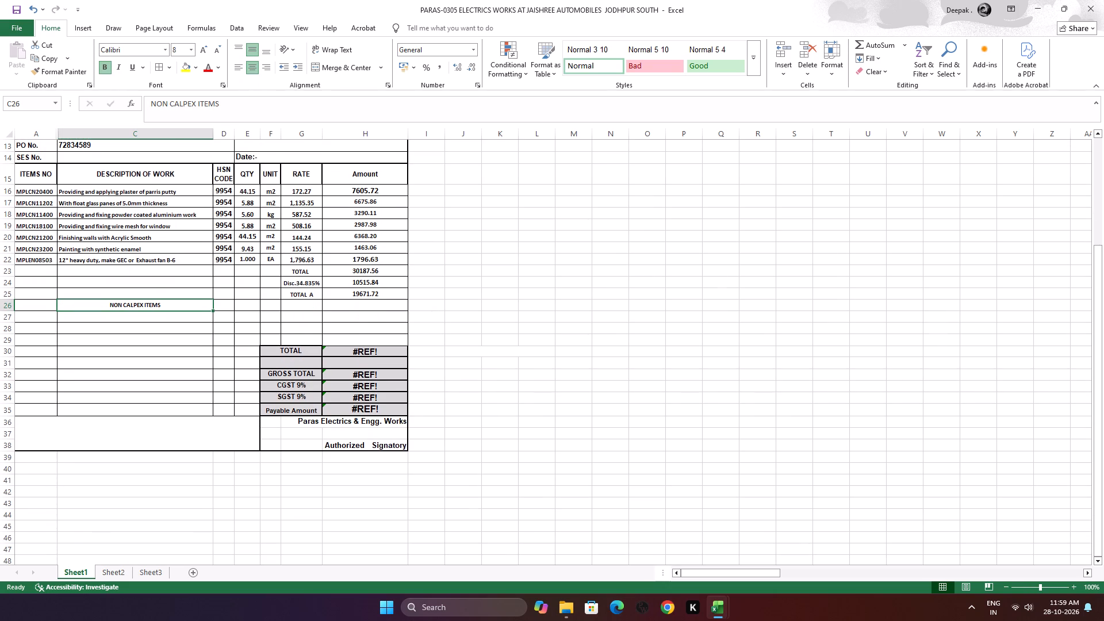
click(42, 316)
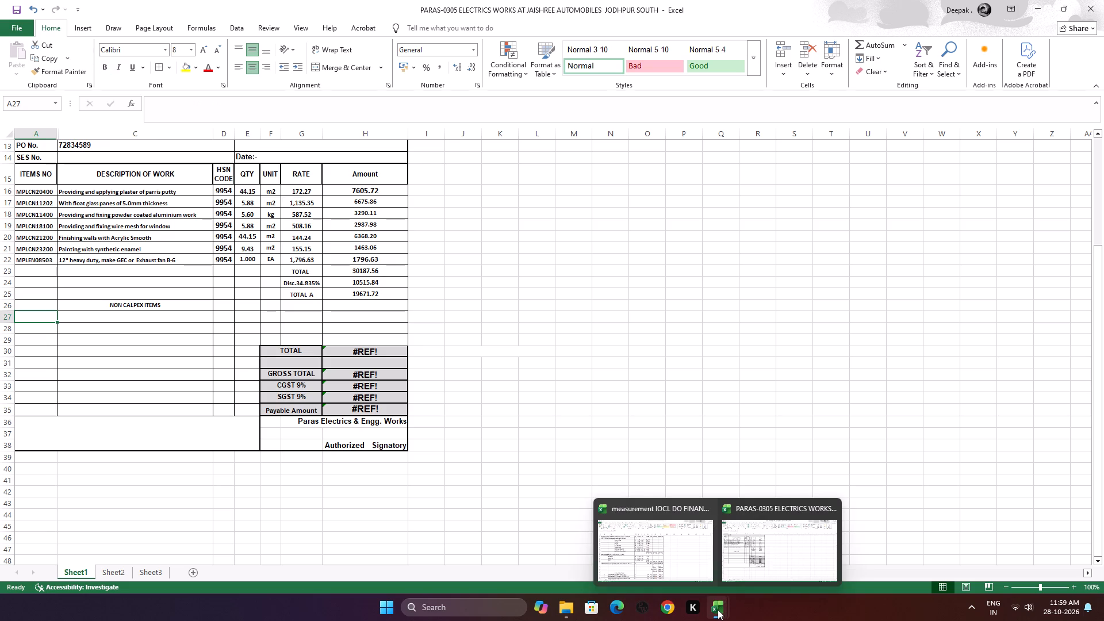
click(667, 557)
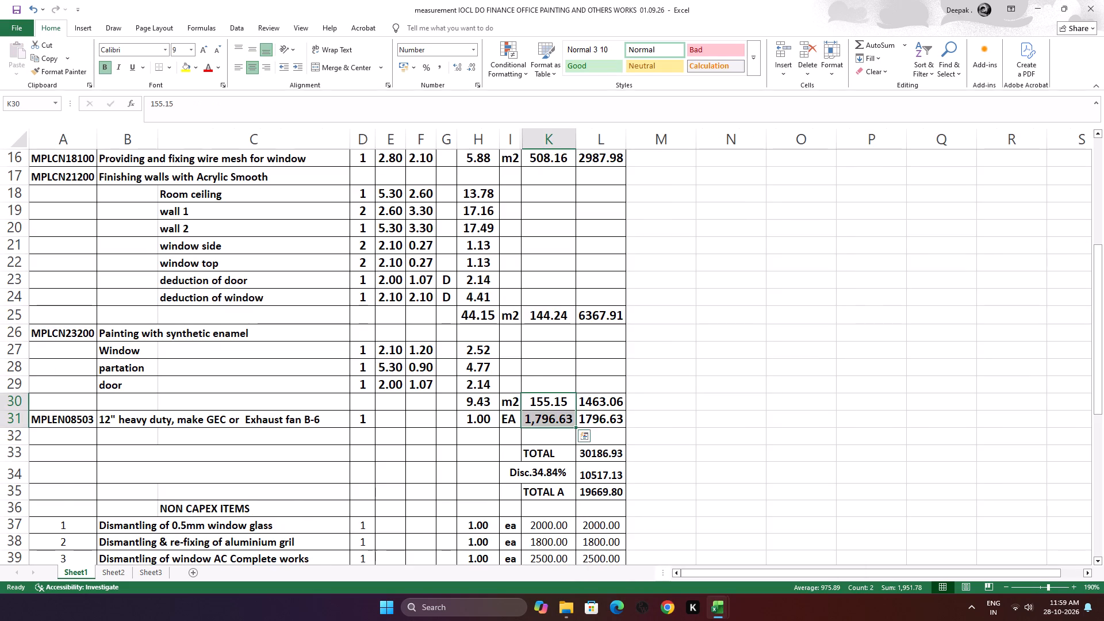
scroll(297, 373, down, 6)
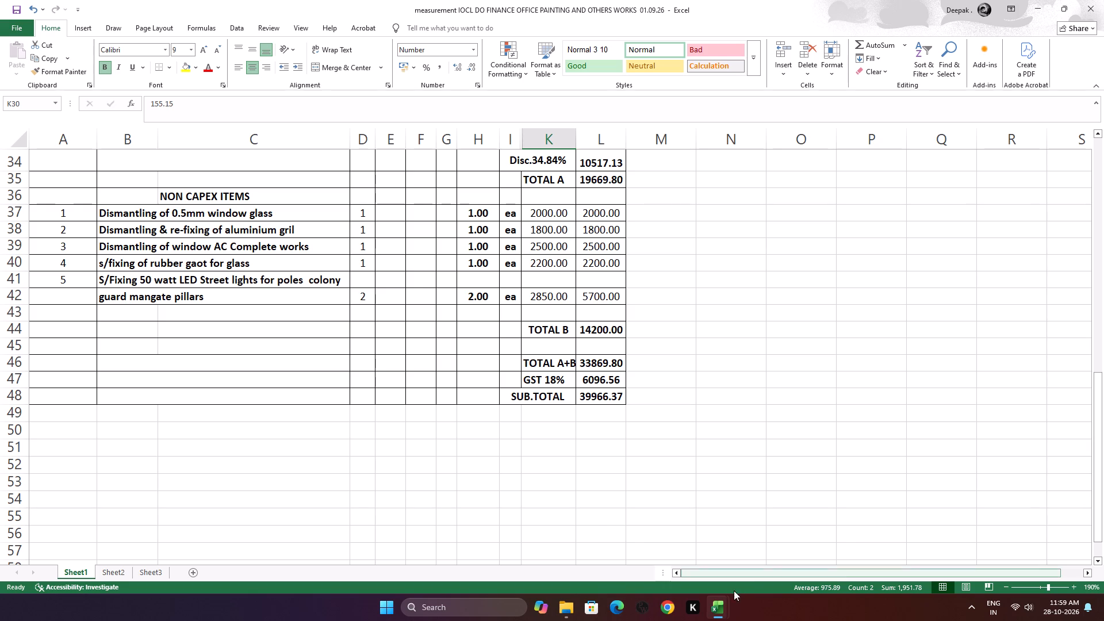
click(761, 549)
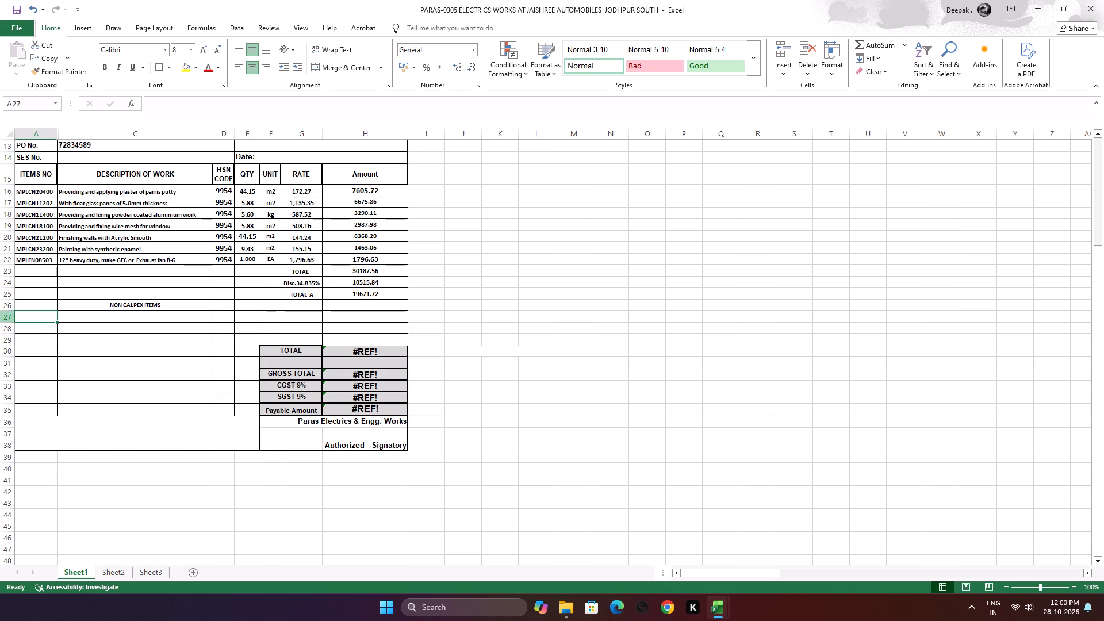
drag(11, 315, 10, 335)
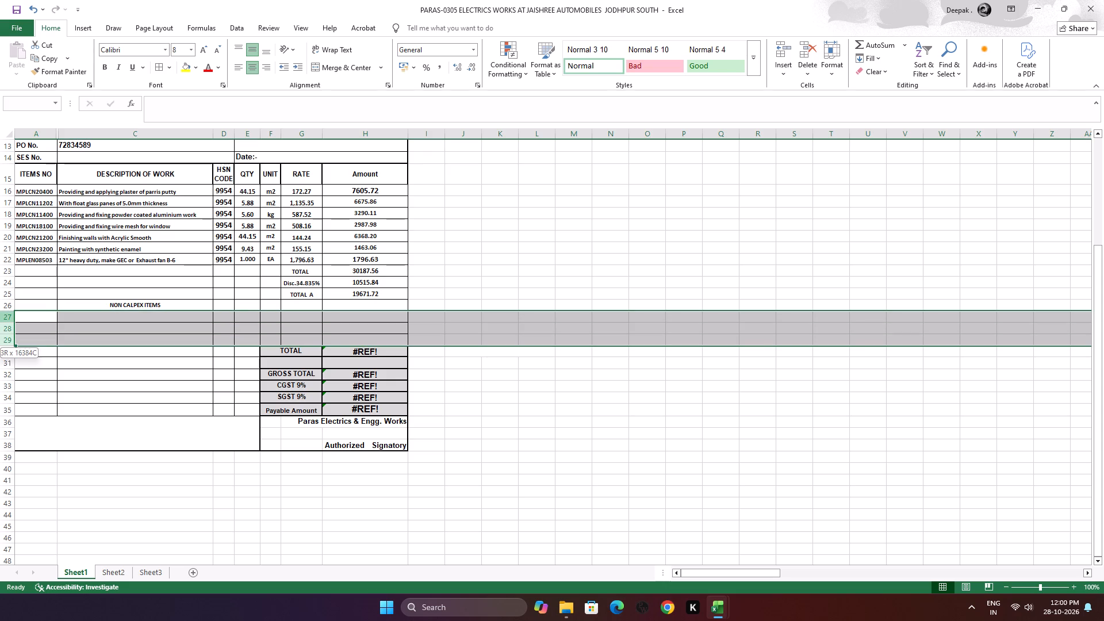
drag(10, 335, 10, 351)
right_click(7, 355)
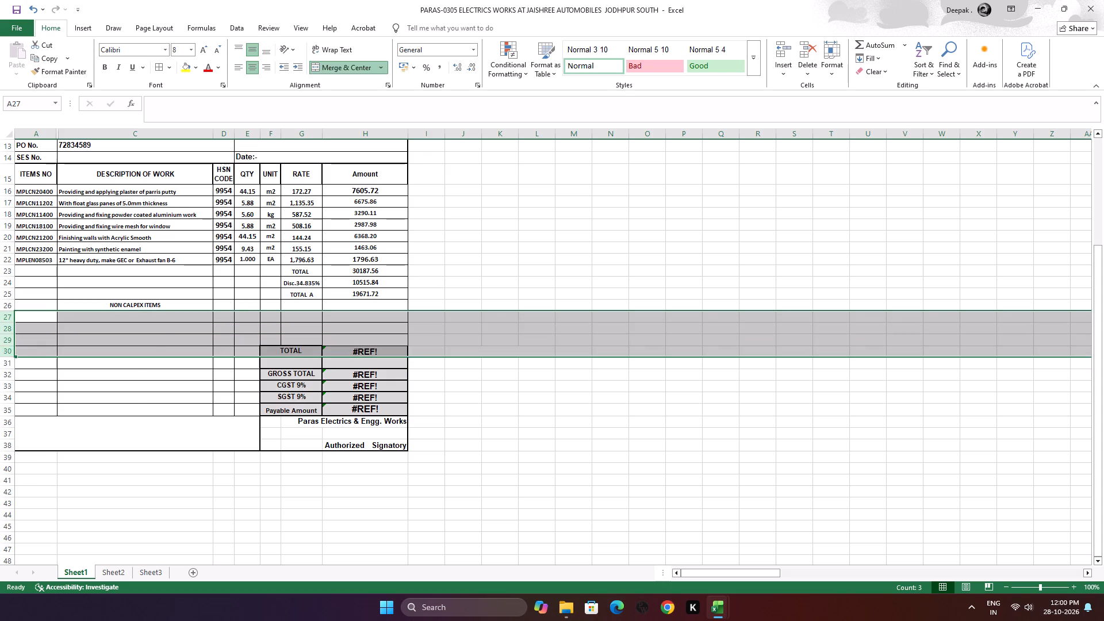
click(70, 450)
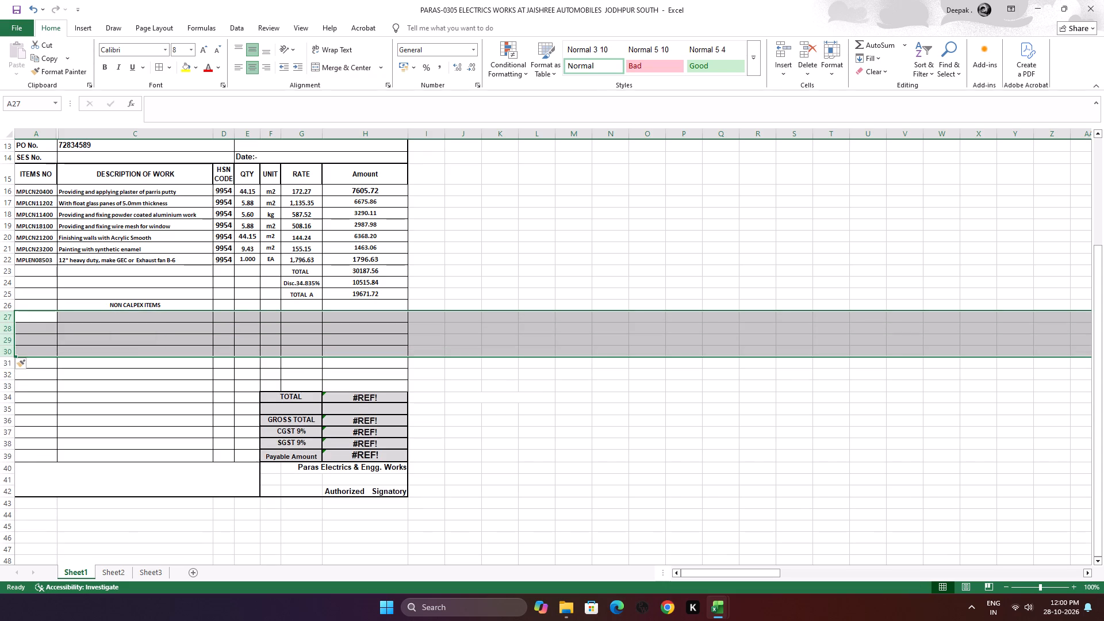
click(143, 384)
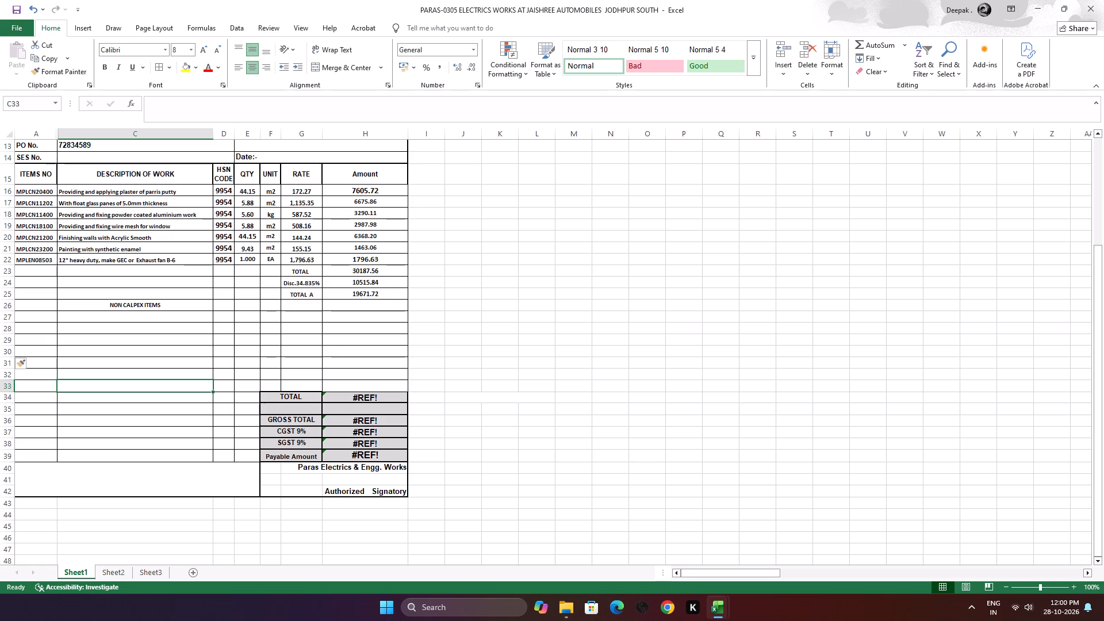
Copy the six NON CAPEX description lines from B37:C42 of the IOCL DO measurement workbook into the invoice starting at C27.
click(86, 316)
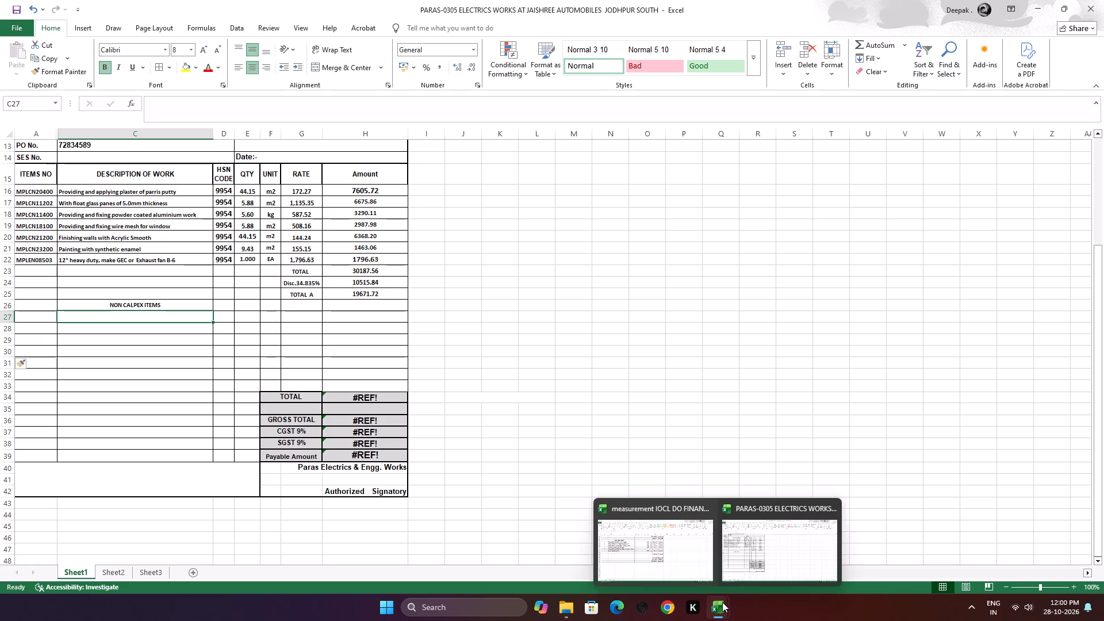
click(659, 554)
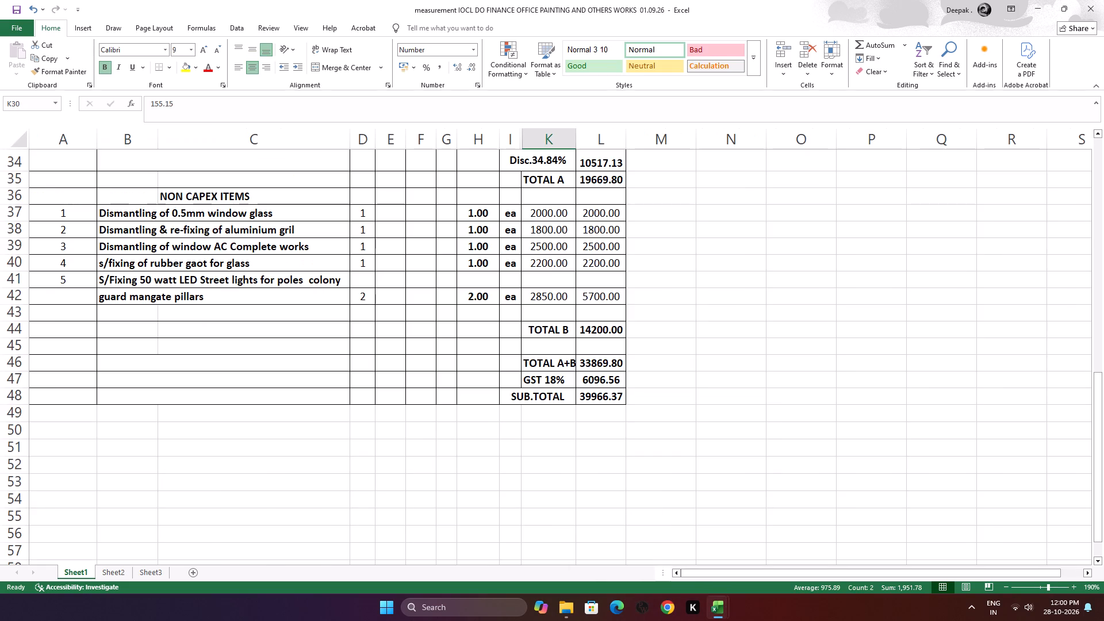
drag(124, 214, 127, 296)
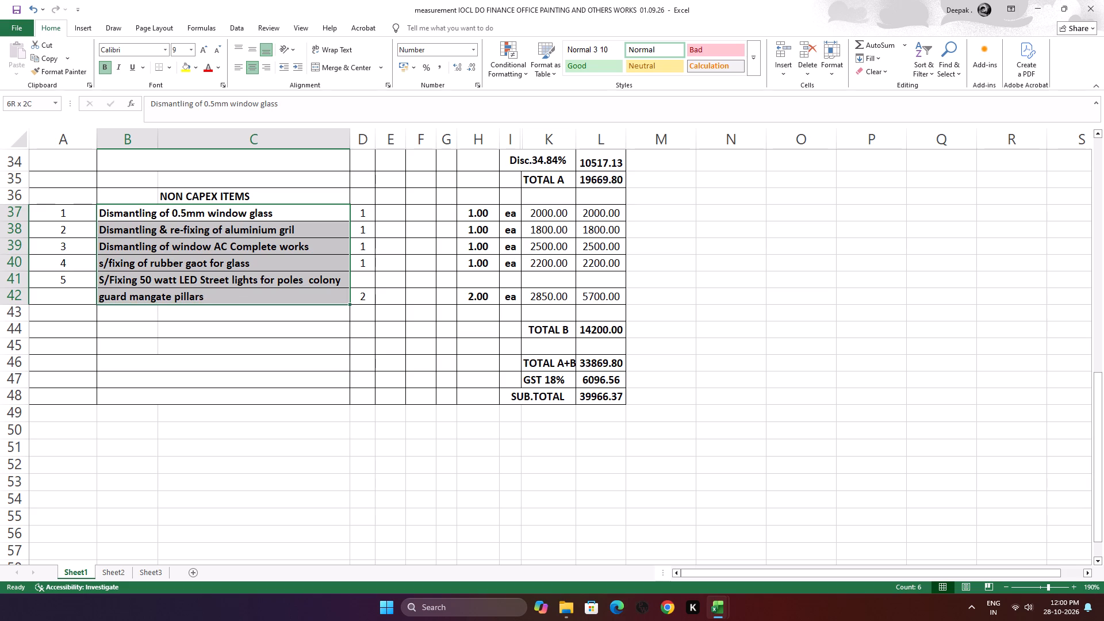
drag(127, 296, 127, 296)
key(ctrl+c)
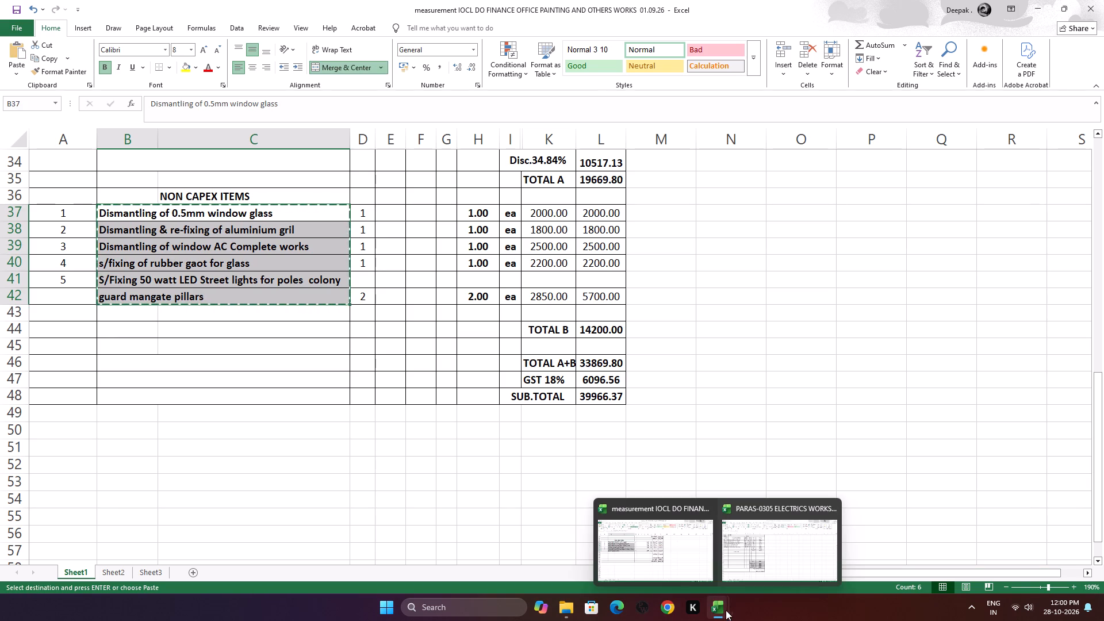
click(769, 554)
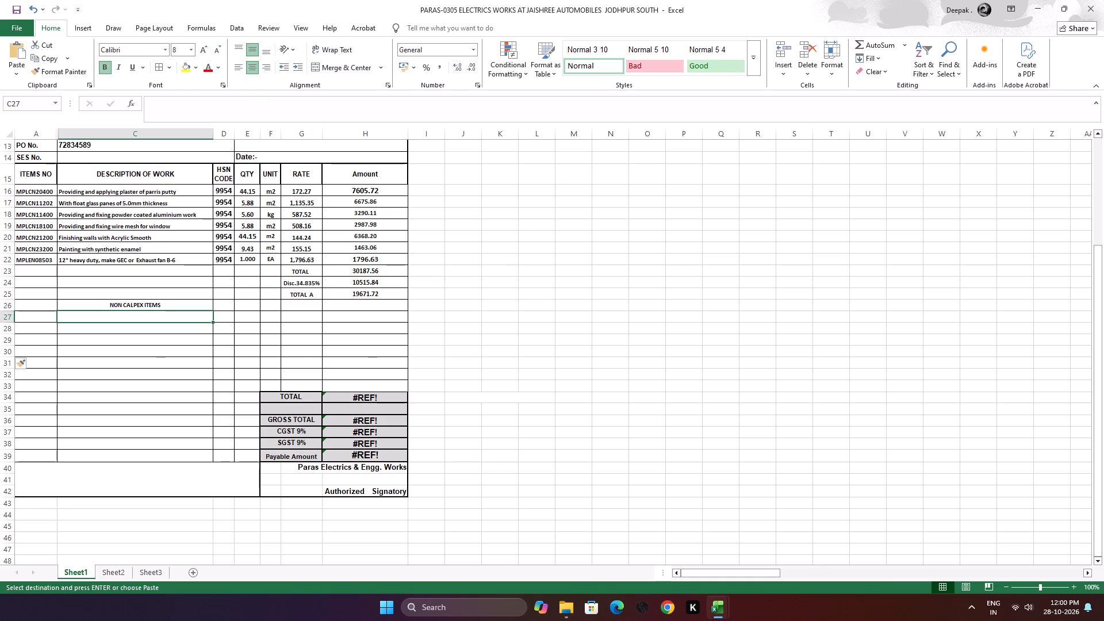
key(ctrl+v)
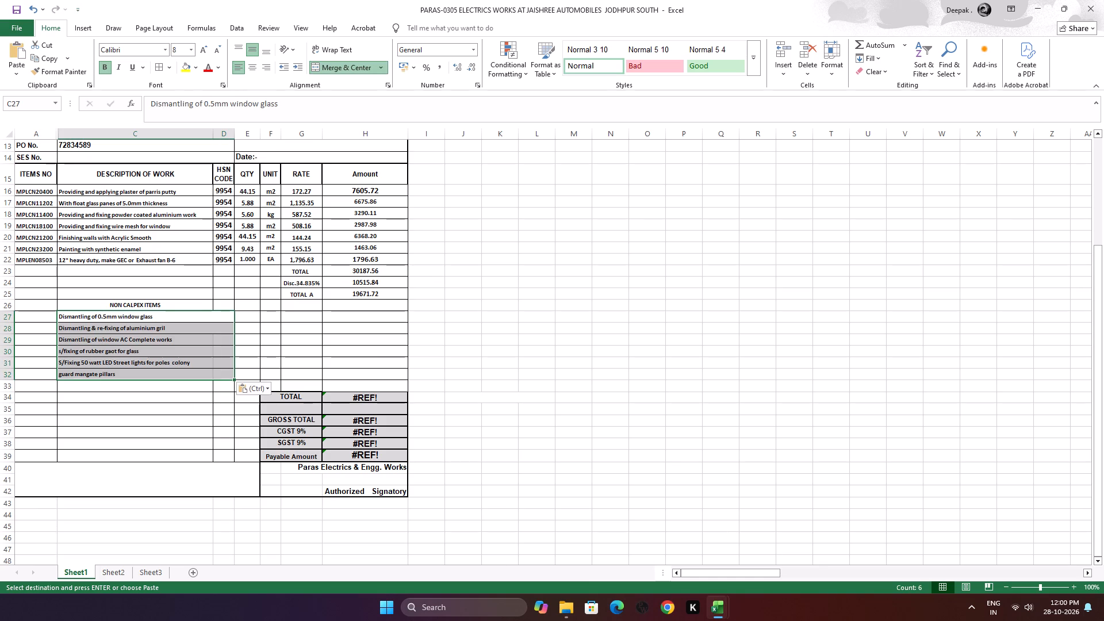
Unmerge the pasted description cells in C27:D32 of the invoice.
click(347, 68)
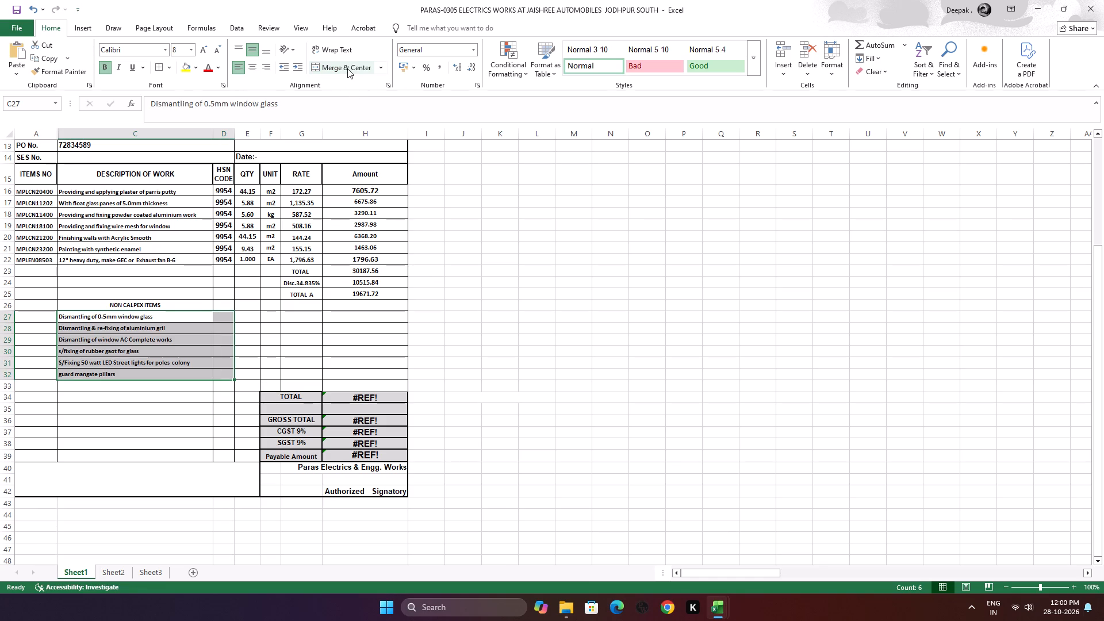
click(186, 358)
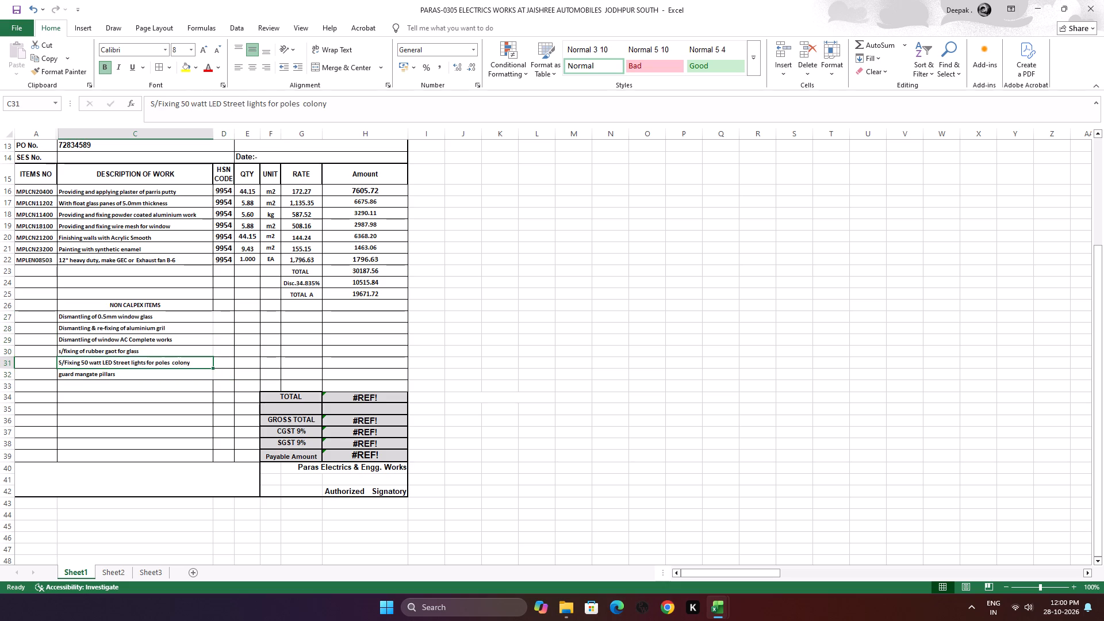
Apply all borders to the HSN code cells D27:D32 beside the non-capex descriptions.
drag(226, 320, 227, 373)
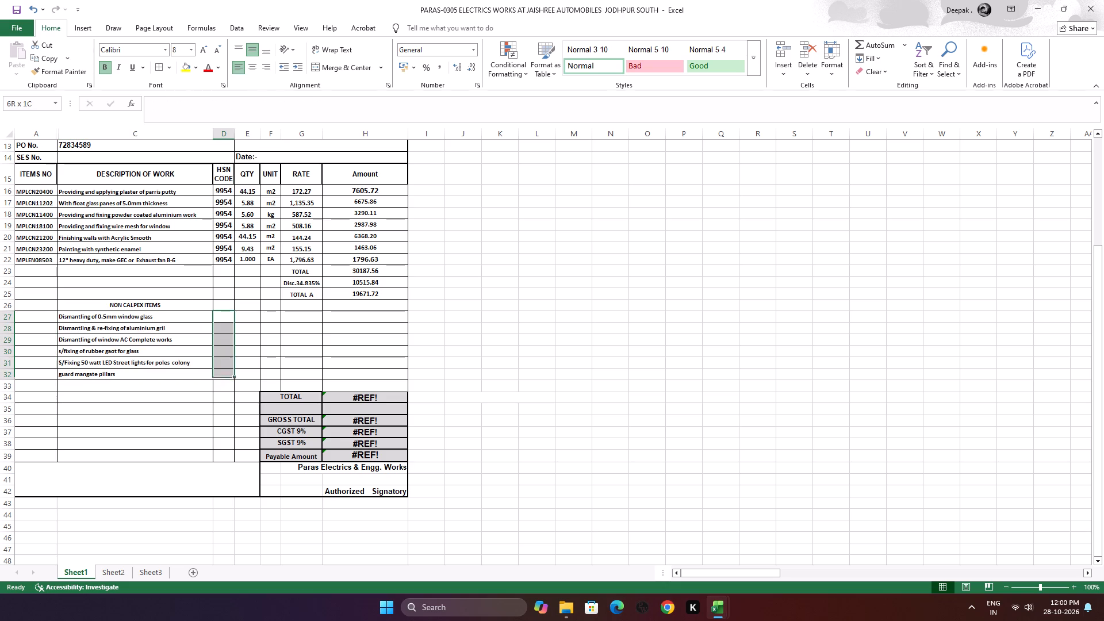
drag(227, 373, 227, 374)
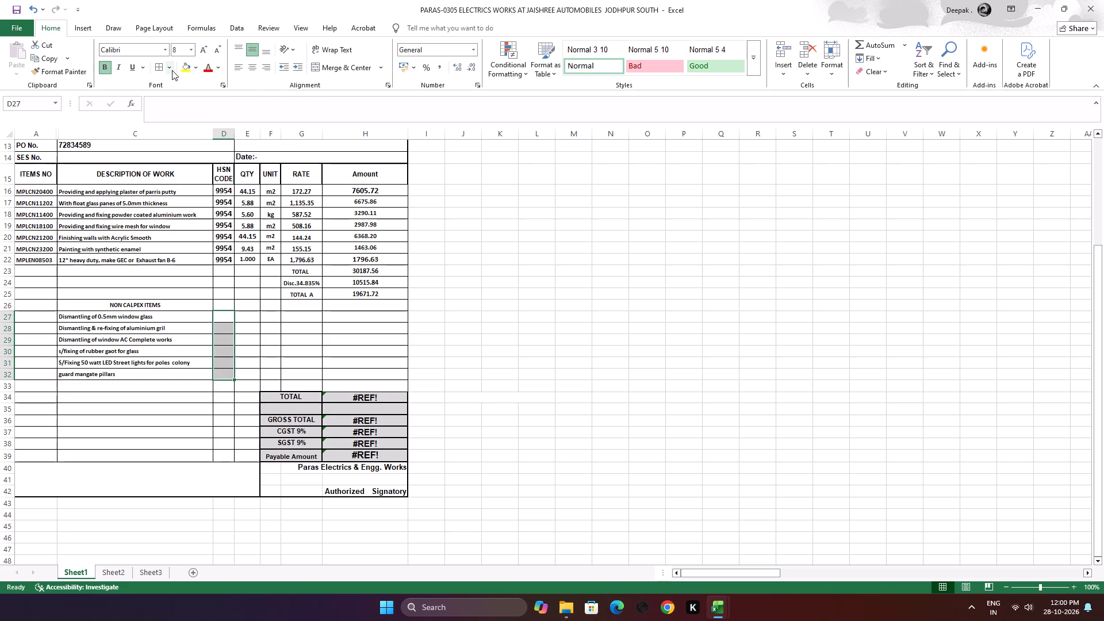
click(168, 67)
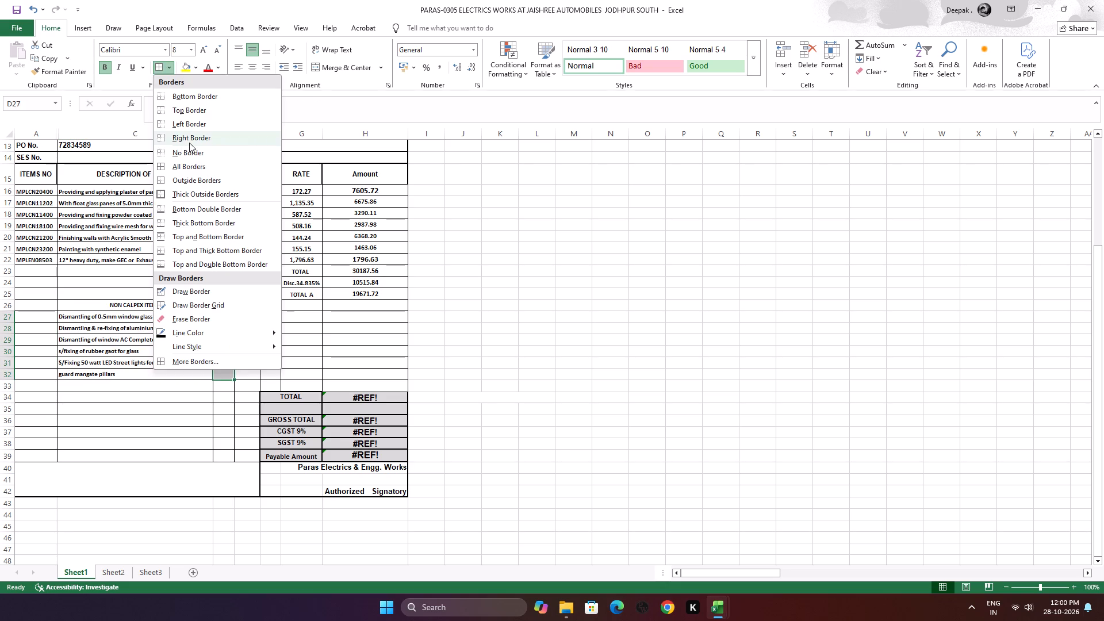
click(209, 166)
click(197, 411)
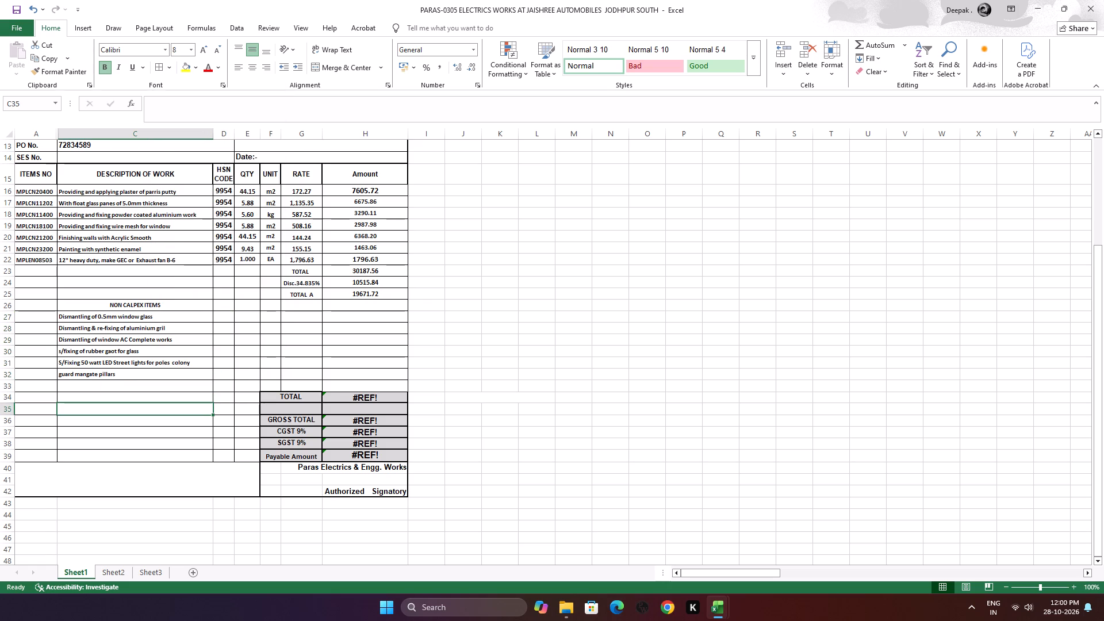
Number the non-capex items 1 to 5 in the ITEMS NO column, cells A27 to A31.
click(51, 317)
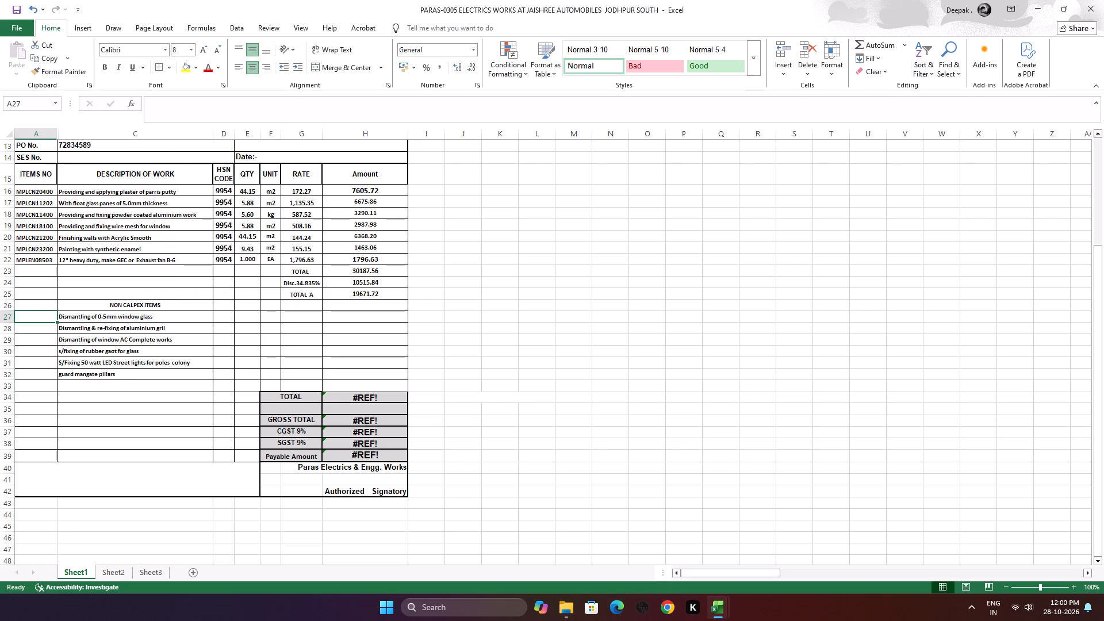
key(1)
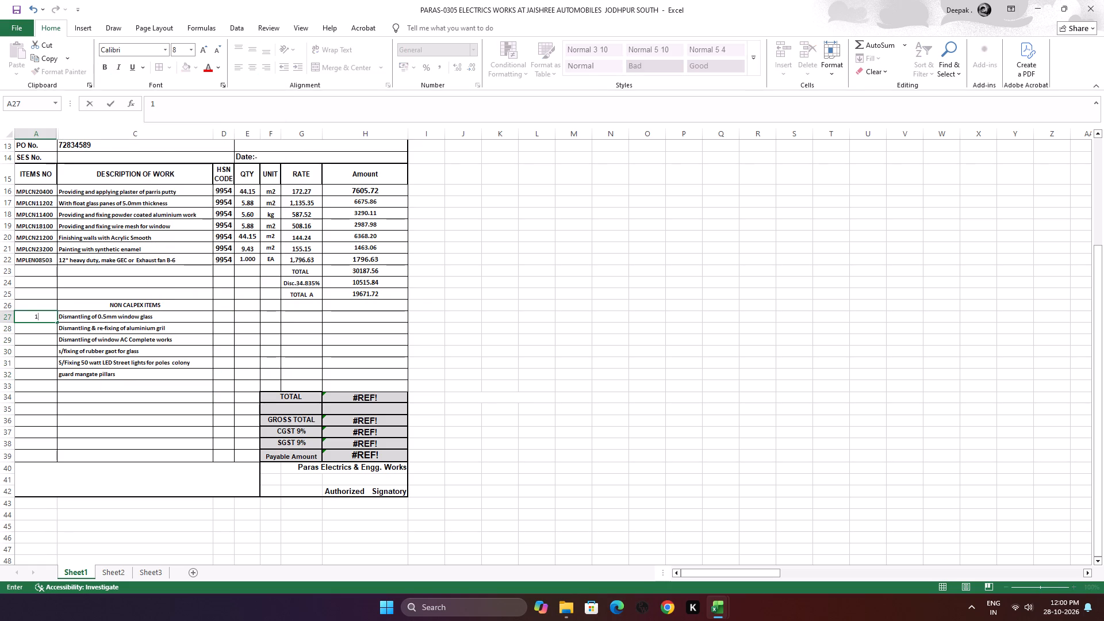
key(Down)
key(2)
key(Down)
key(3)
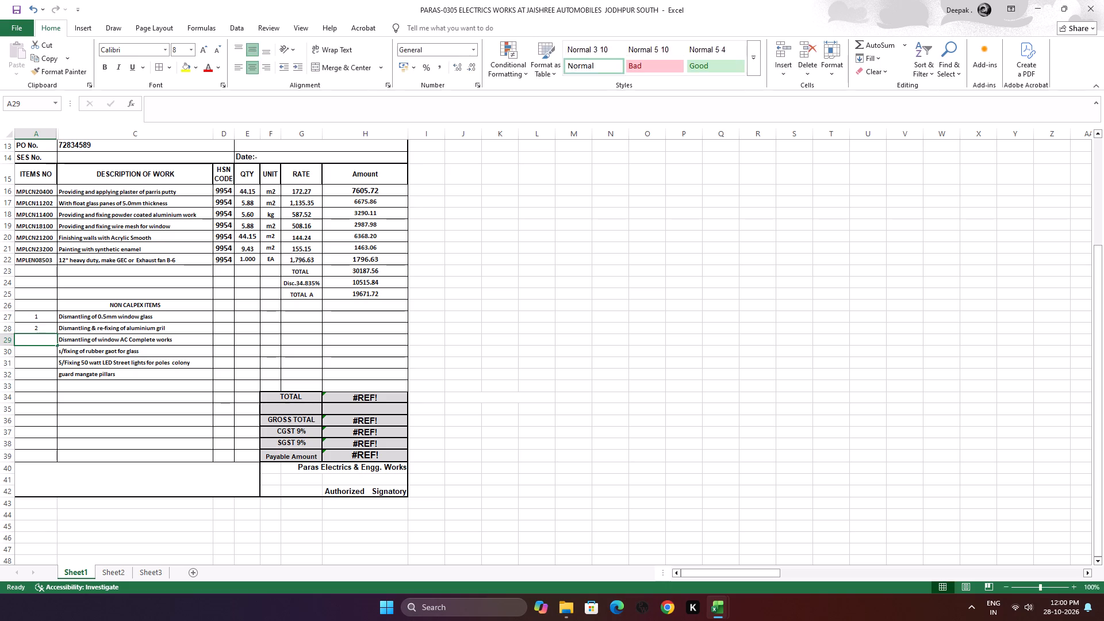
key(Down)
key(4)
key(Down)
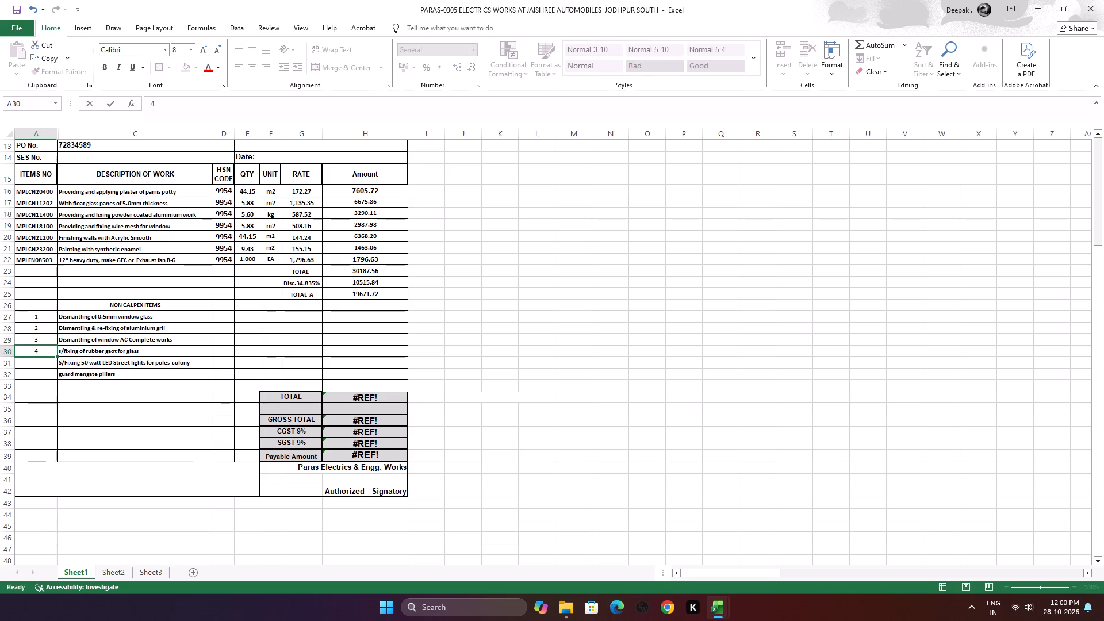
key(5)
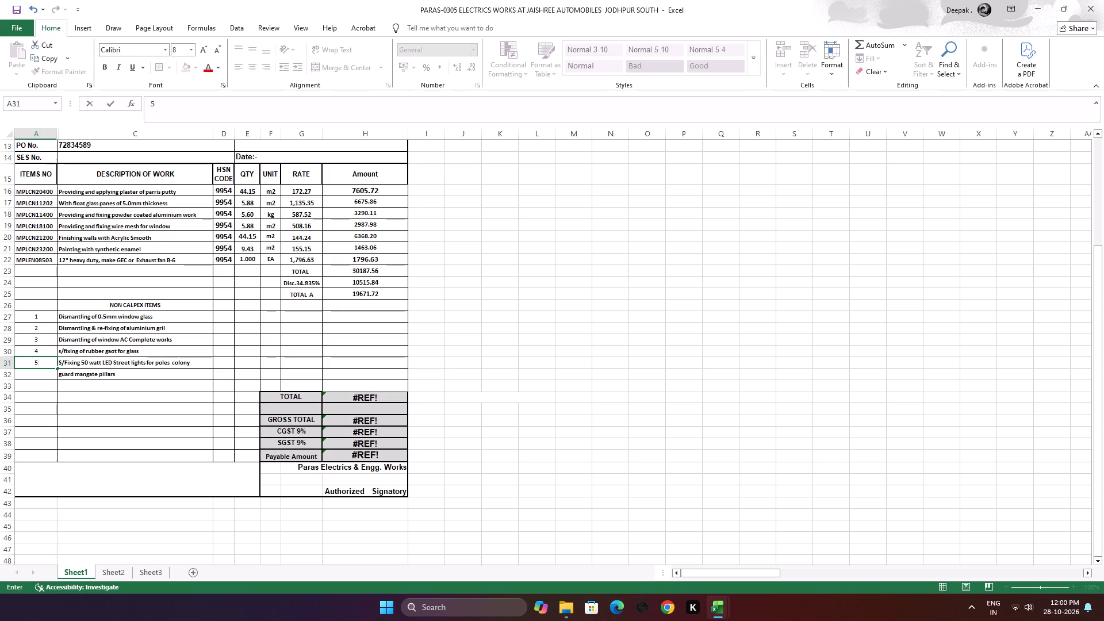
click(155, 410)
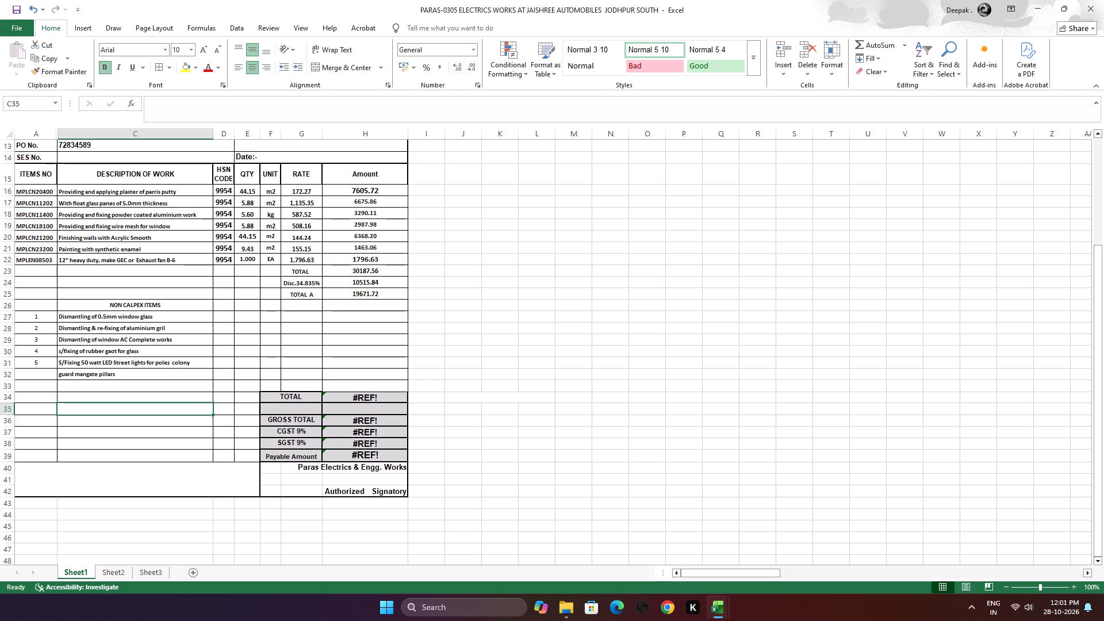
Remove the words "for poles" and the extra spaces before "colony" from the street lights description in C31.
double_click(200, 362)
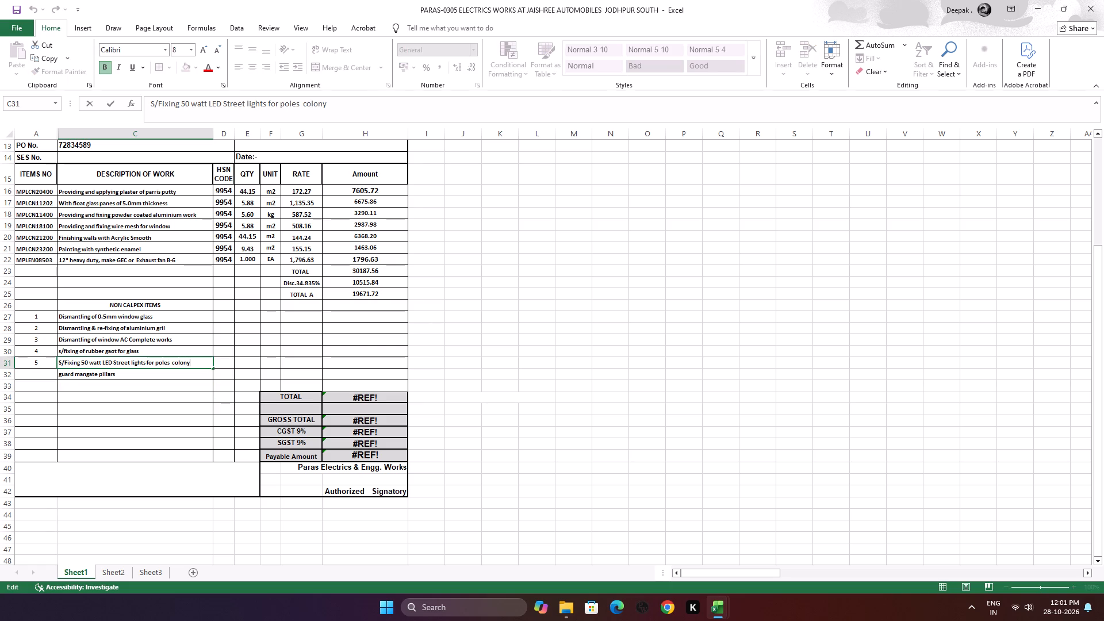
key(BackSpace)
key(y)
key(BackSpace)
key(y)
key(Left)
key(Left)
key(Left)
key(Left)
key(Left)
key(Left)
key(Left)
key(Left)
key(BackSpace)
key(BackSpace)
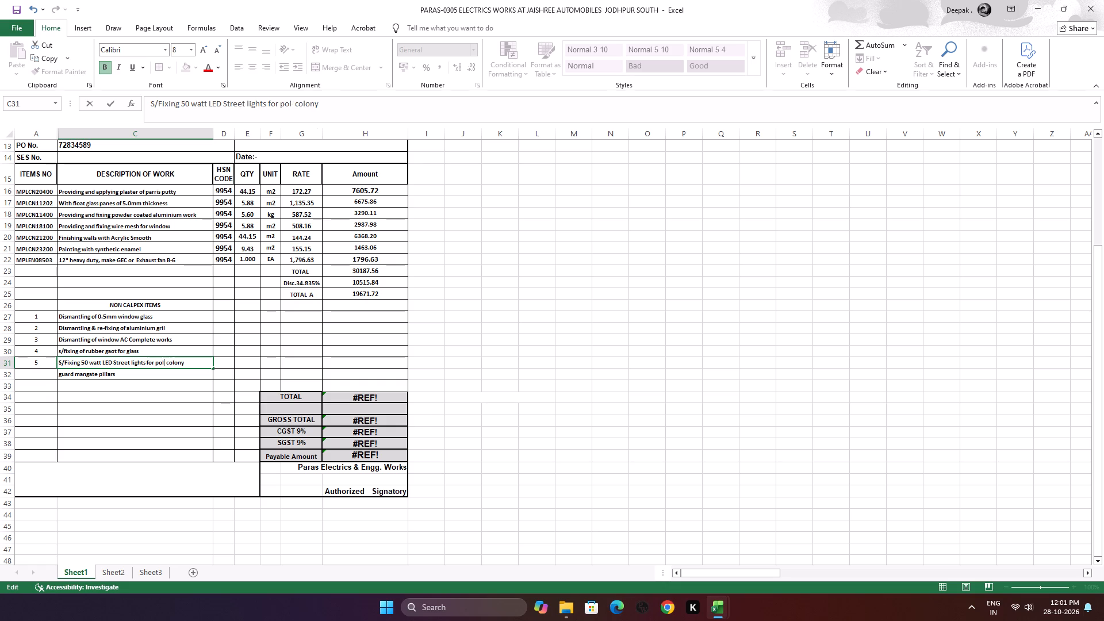
key(BackSpace)
key(BackSpace)
key(BackSpace)
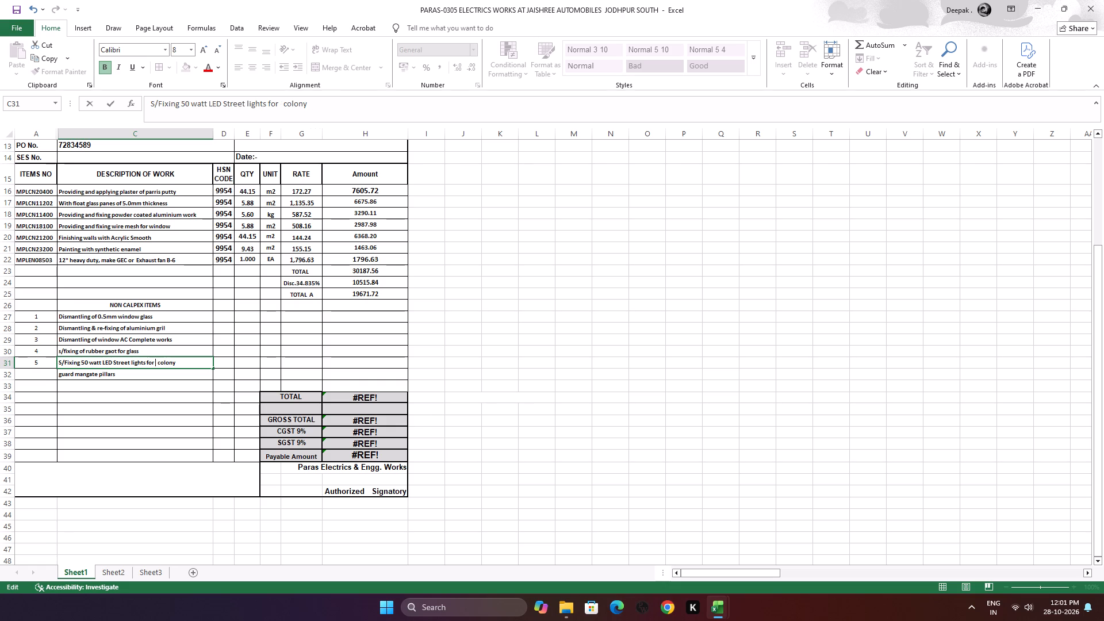
key(BackSpace)
key(BackSpace)
key(BackSpace)
key(BackSpace)
key(Right)
key(Right)
key(BackSpace)
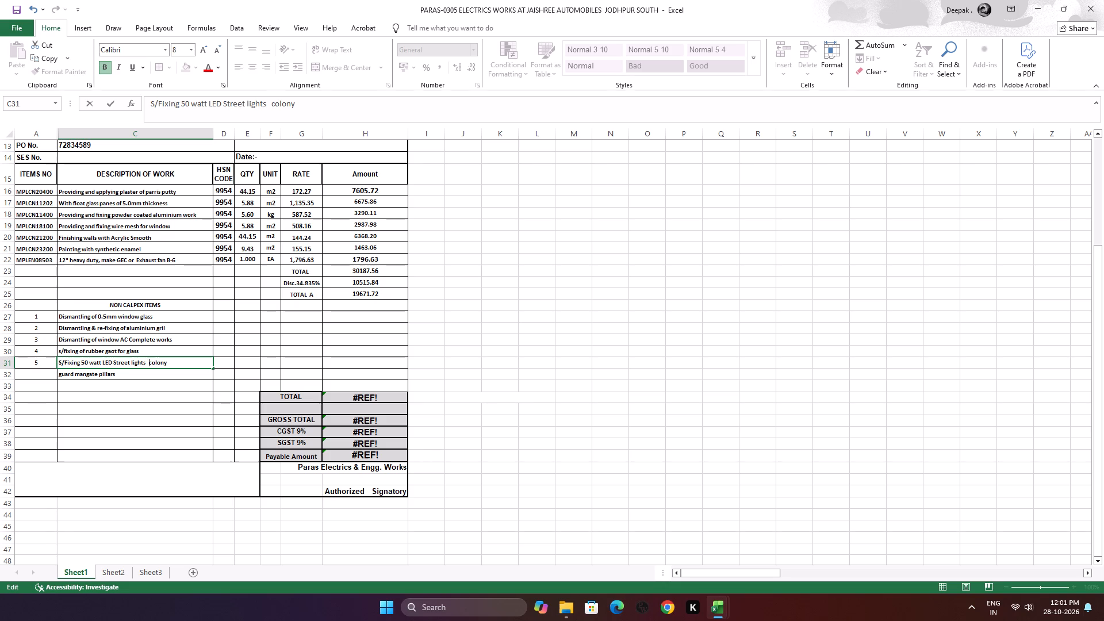
key(BackSpace)
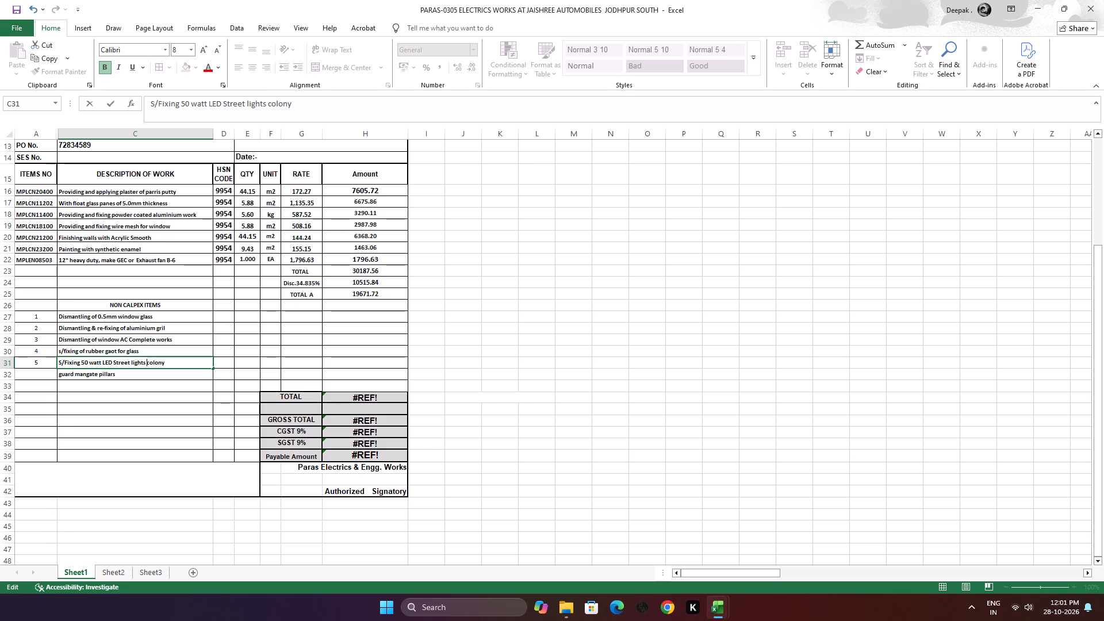
Append "guard gate side" after "colony" in the street lights description in C31.
key(Right)
key(Right)
key(Right)
key(Right)
key(Right)
key(Right)
key(space)
key(g)
key(u)
text(ard)
key(space)
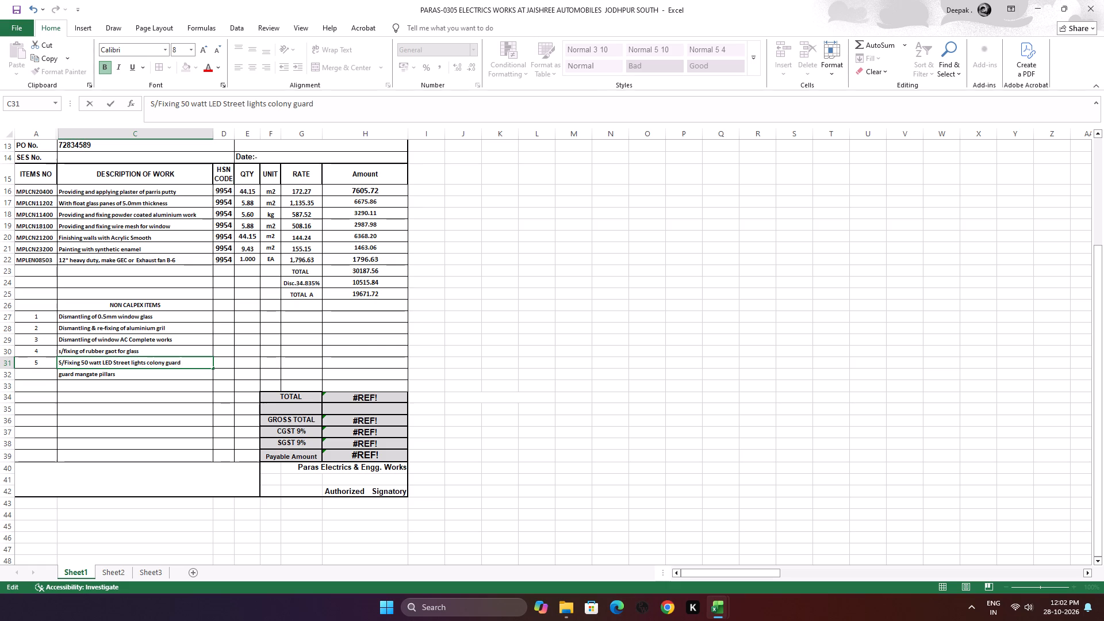
key(g)
text(at)
key(e)
key(space)
text(side)
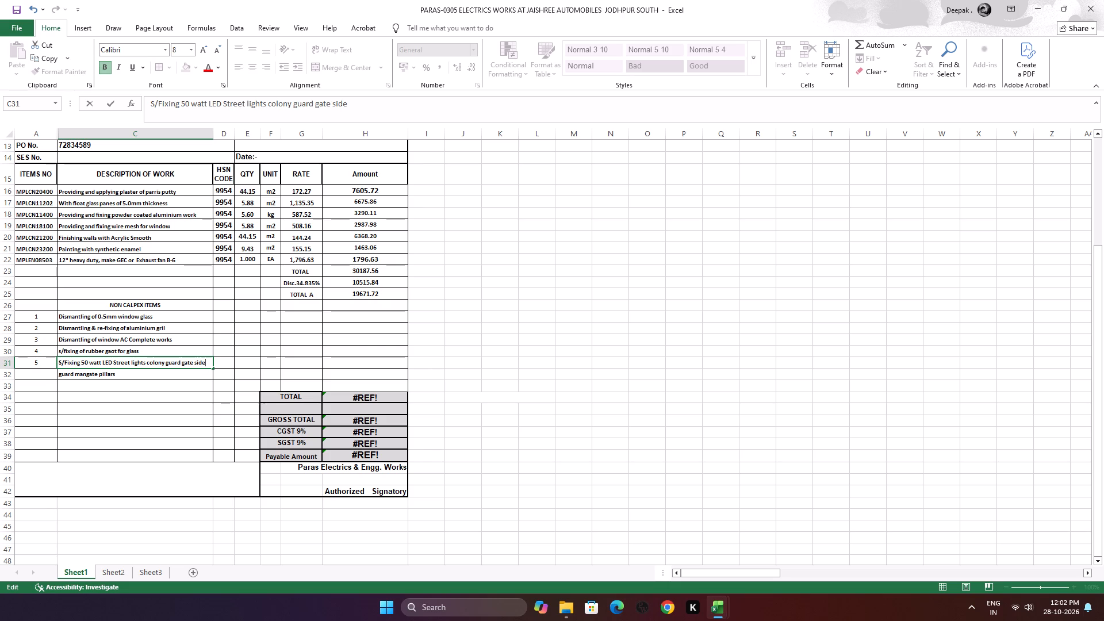
Clear the leftover "guard mangate pillars" text from cell C32.
click(190, 374)
key(BackSpace)
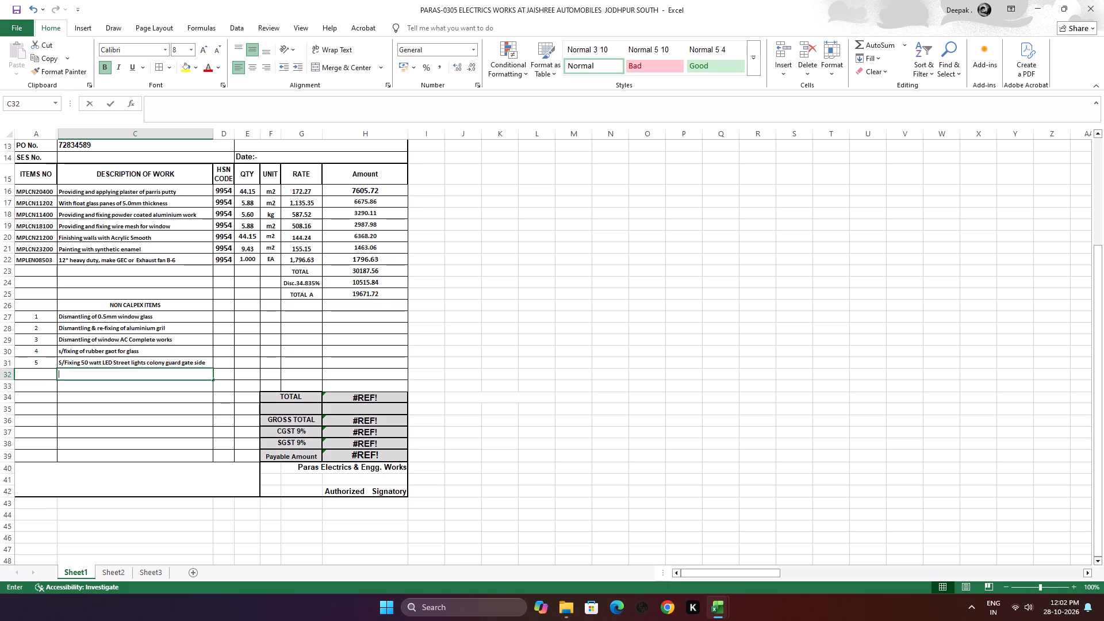
Enter HSN code 9954 for all five non-capex items in cells D27 to D31.
click(225, 317)
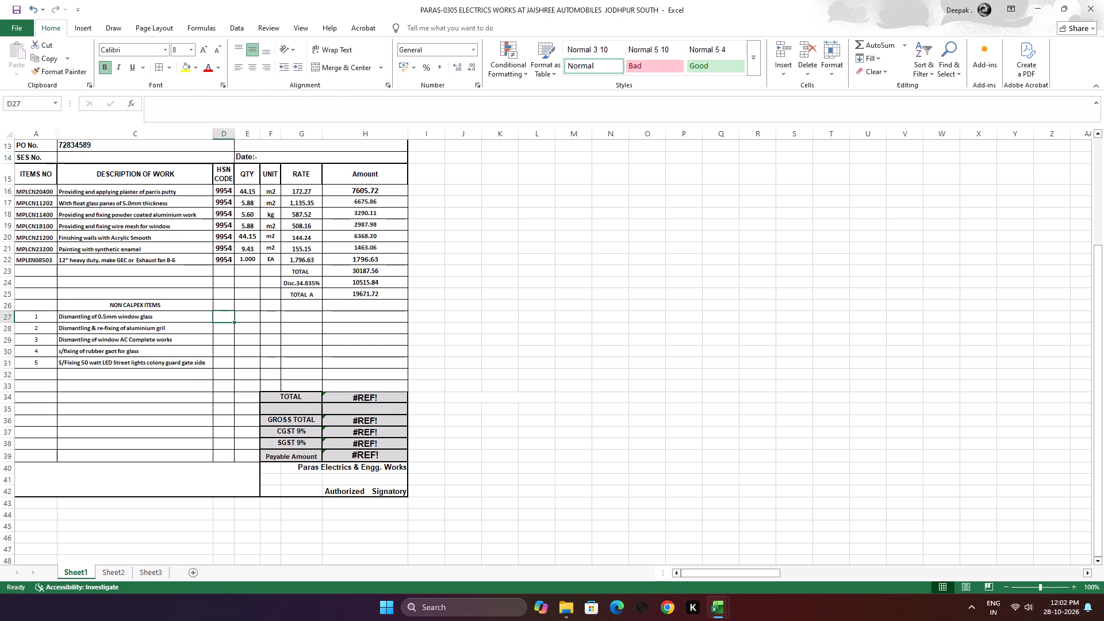
text(9954)
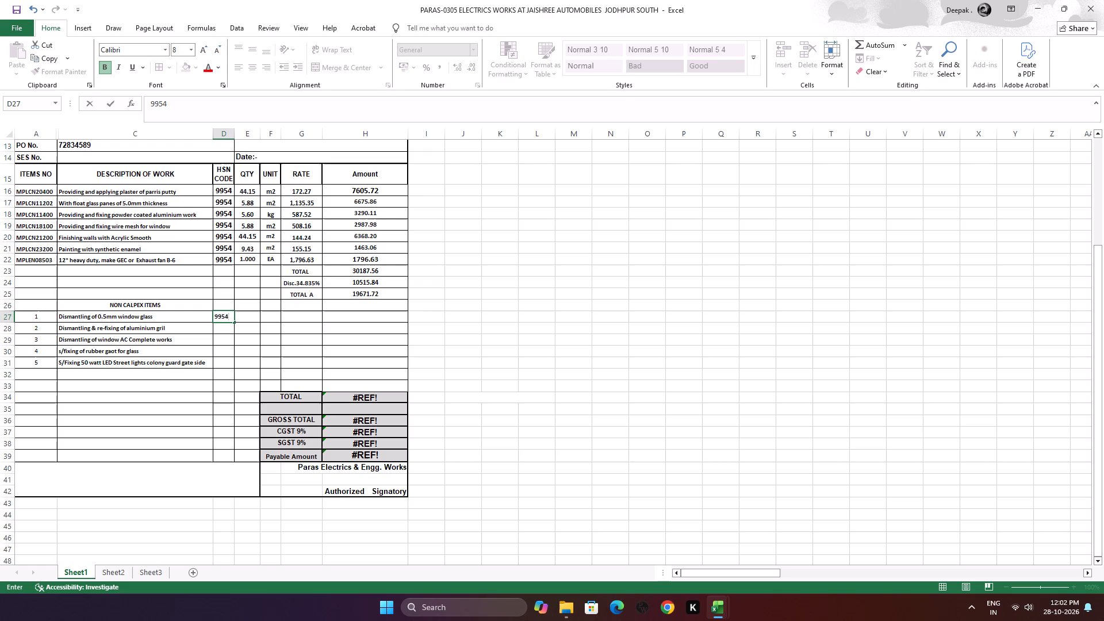
key(Down)
text(9954)
key(Down)
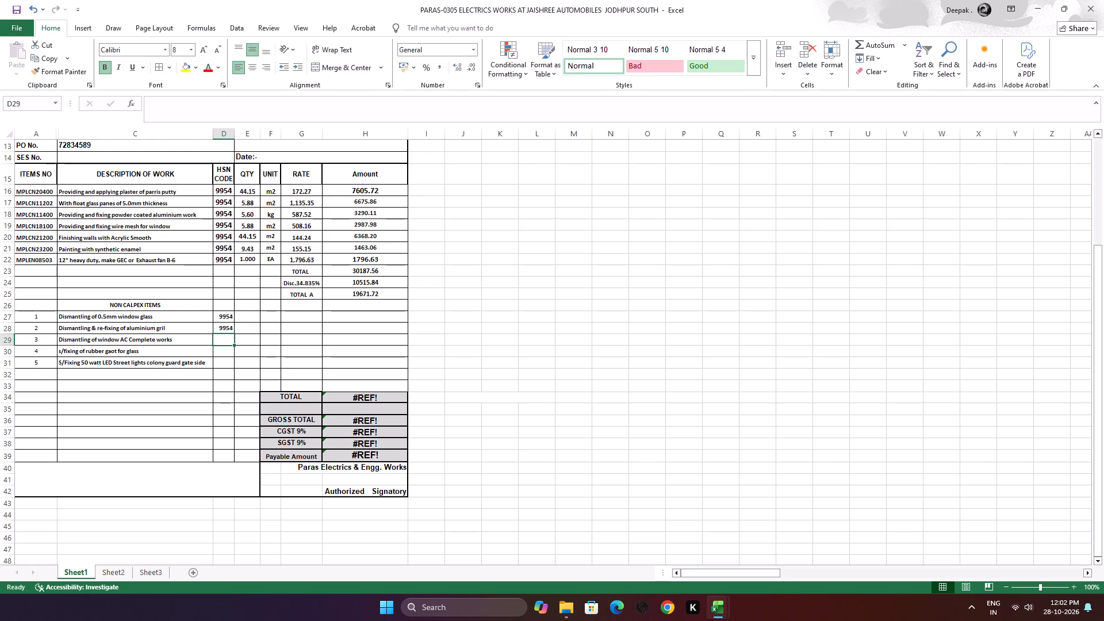
text(9954)
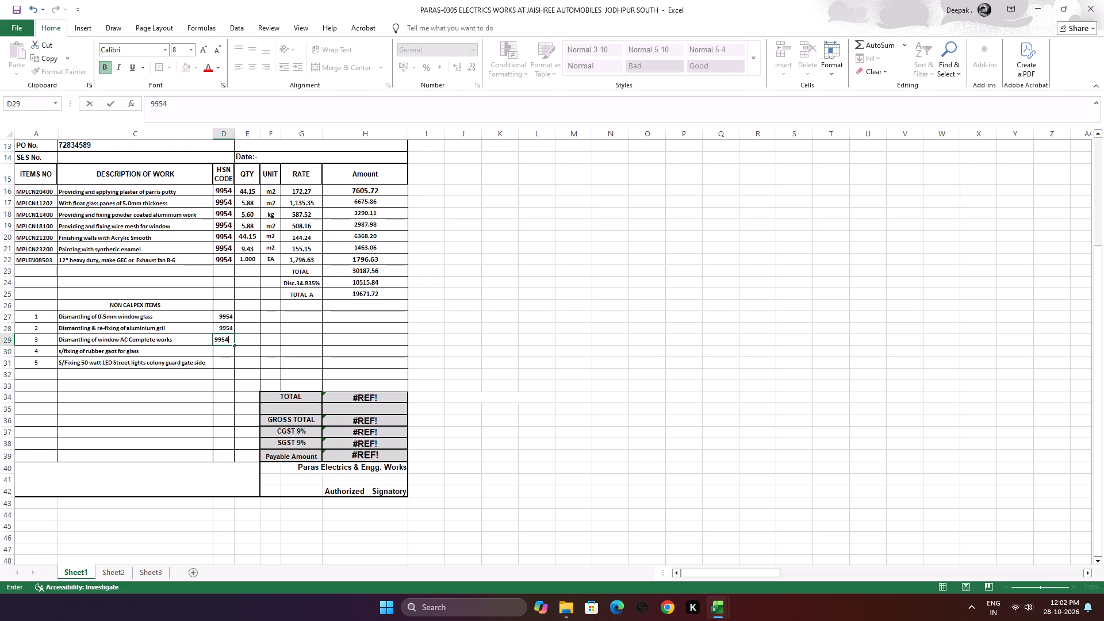
key(Down)
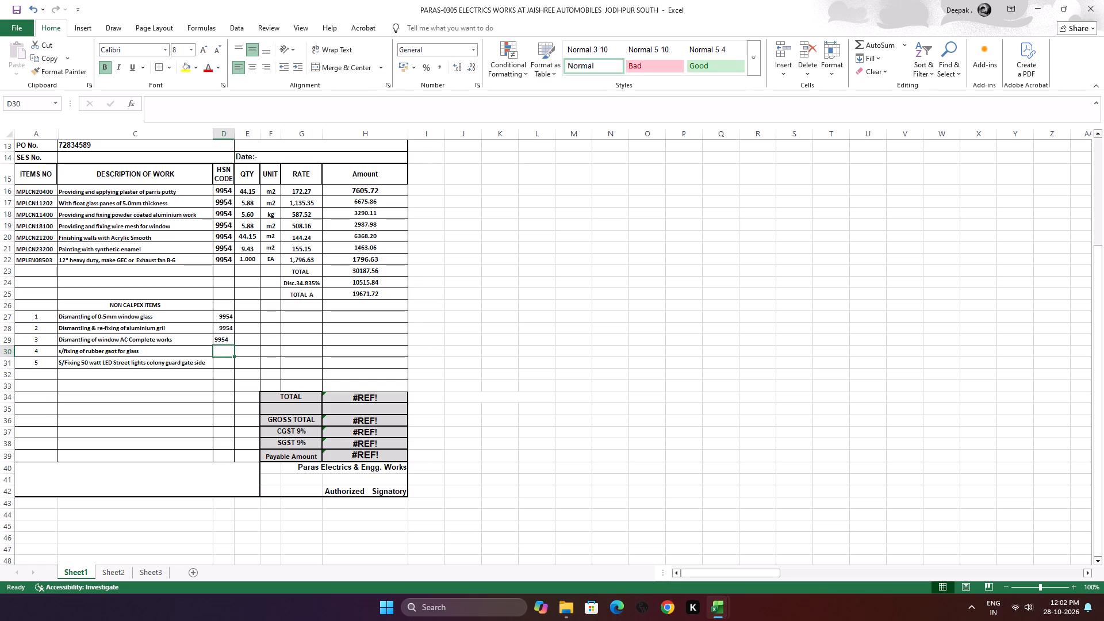
text(9954)
key(Down)
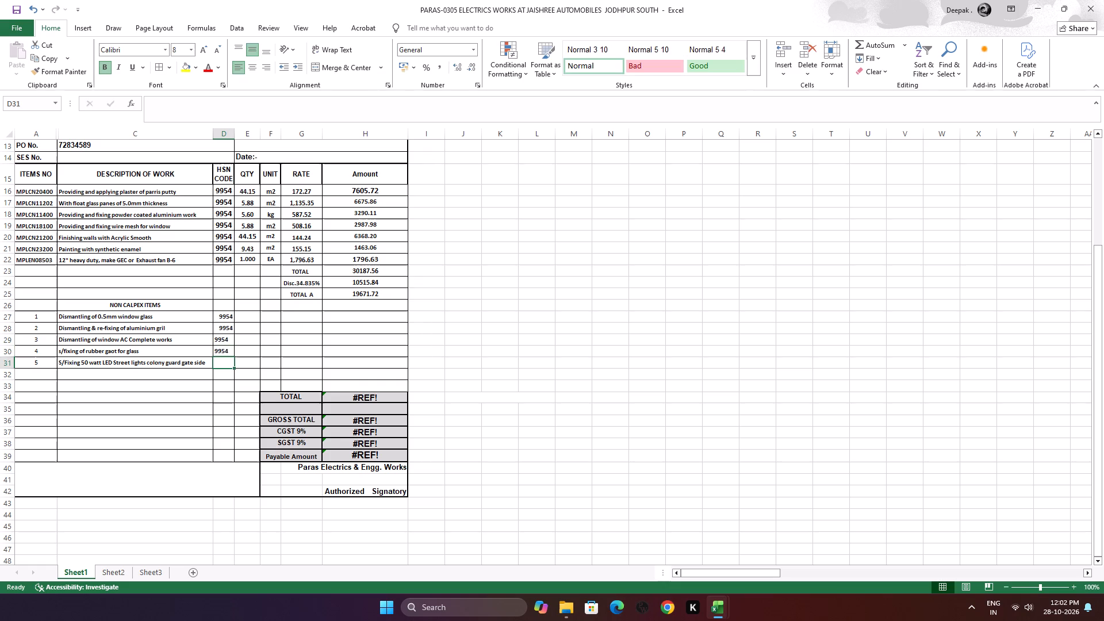
text(9954)
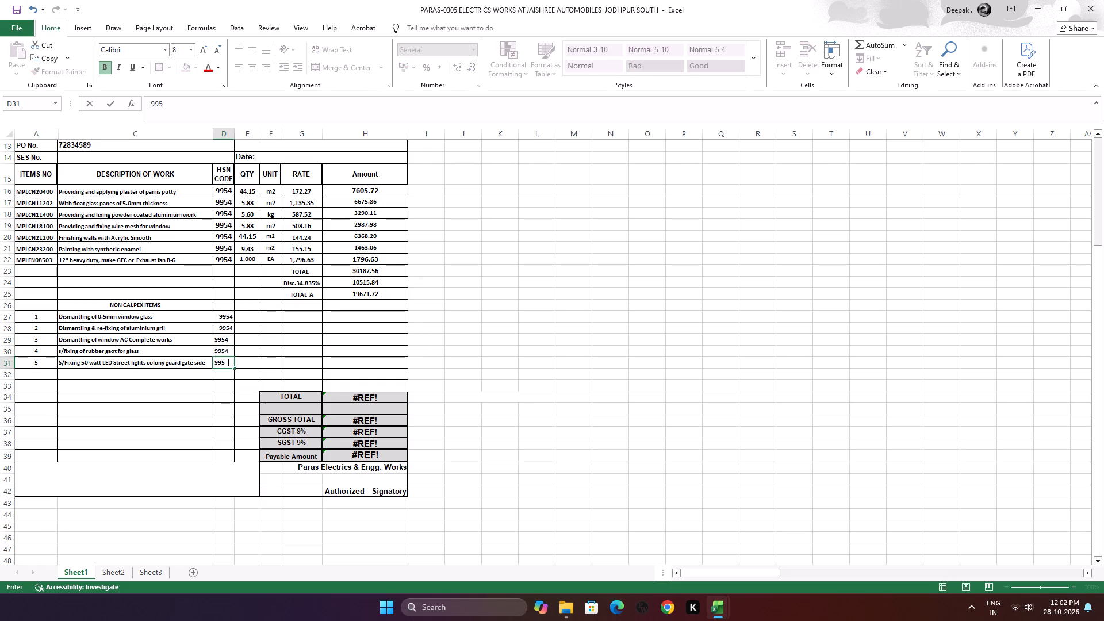
click(181, 388)
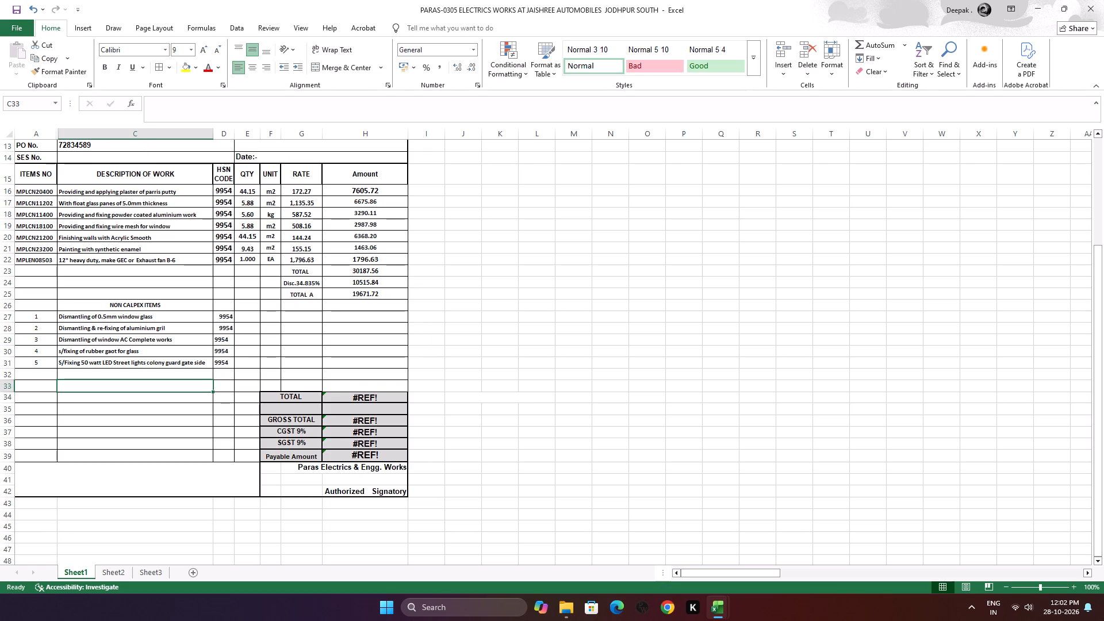
Centre the HSN codes in D27:D31 horizontally.
drag(227, 317, 226, 321)
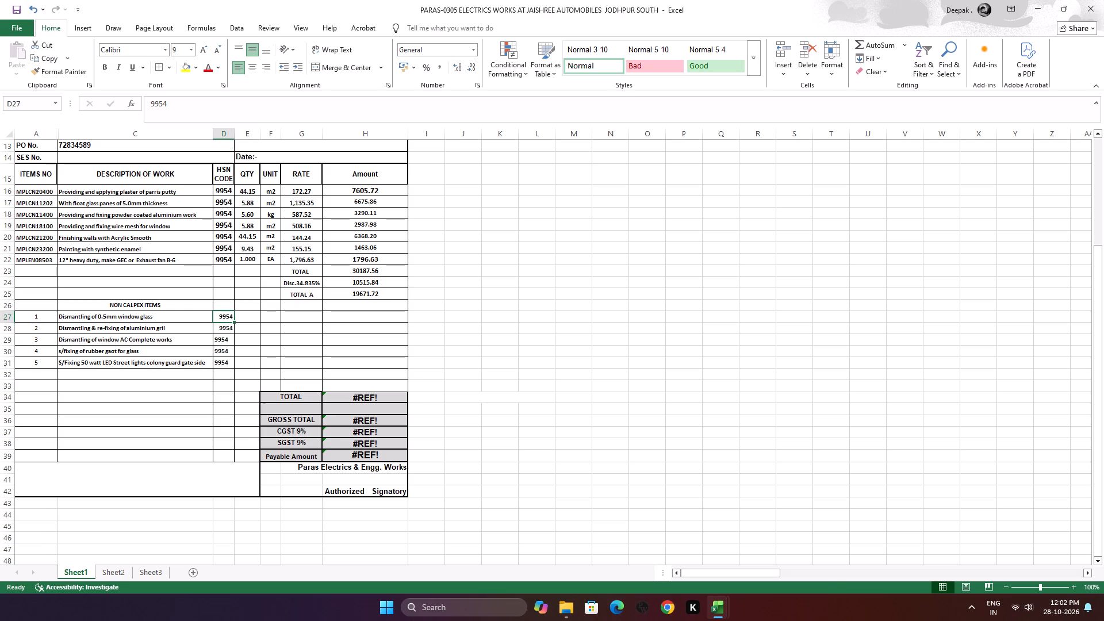
drag(226, 321, 226, 362)
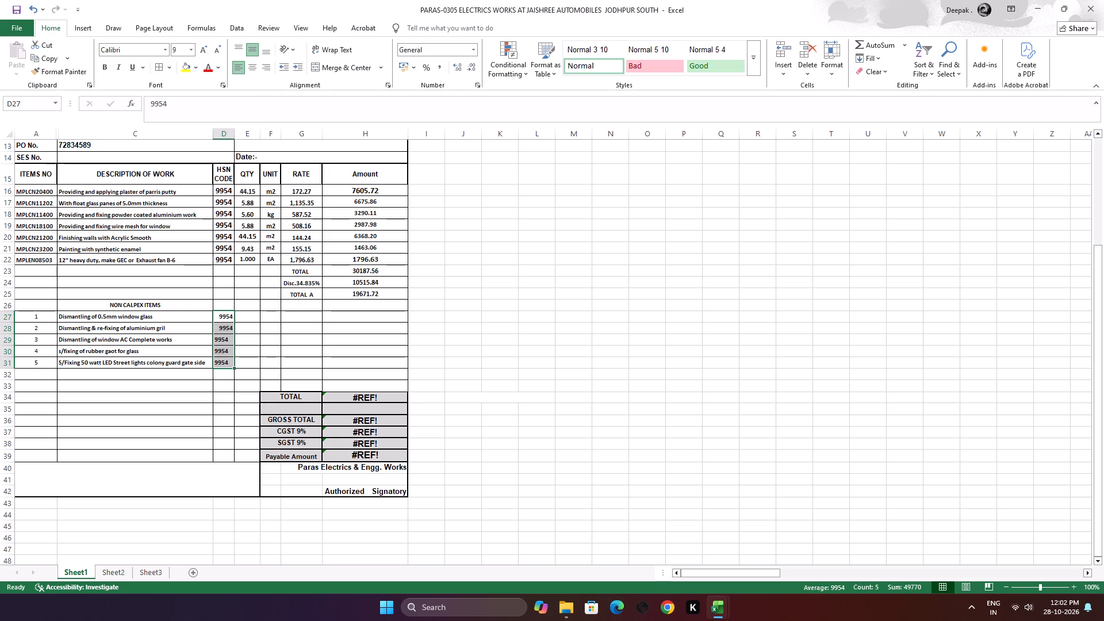
click(252, 68)
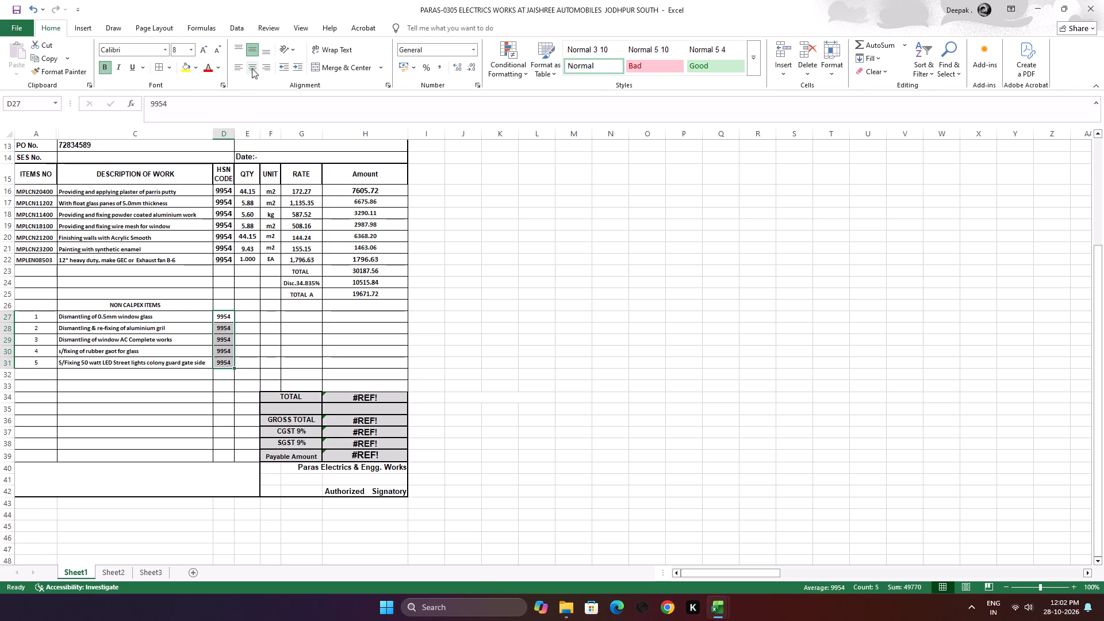
Copy the quantities in H37:H40 of the measurement workbook into the invoice's QTY column, starting at E27.
click(258, 318)
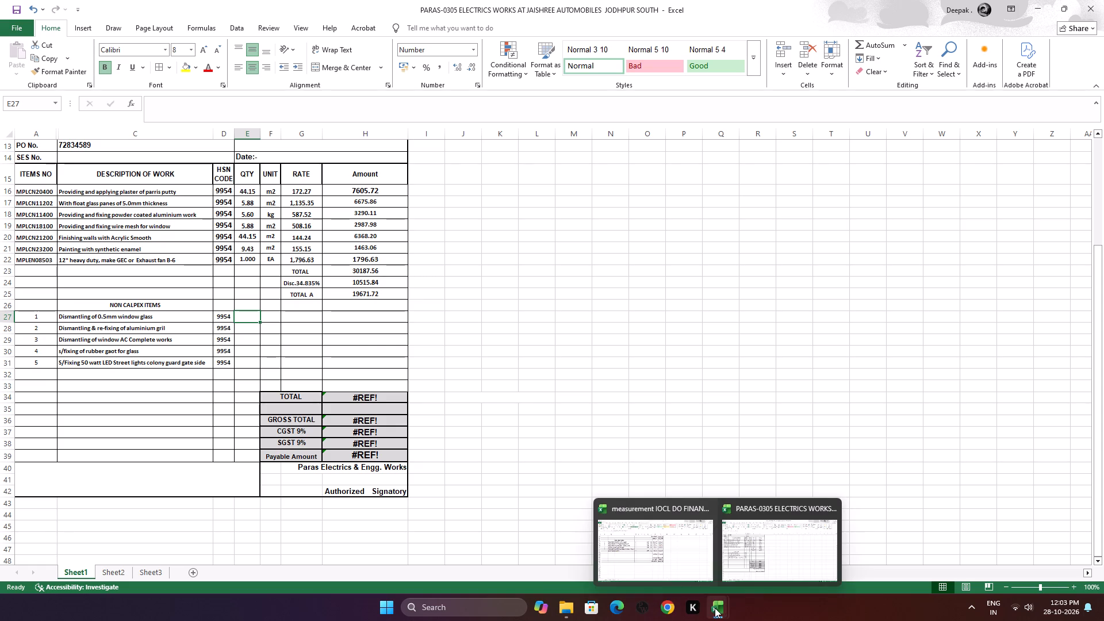
click(684, 562)
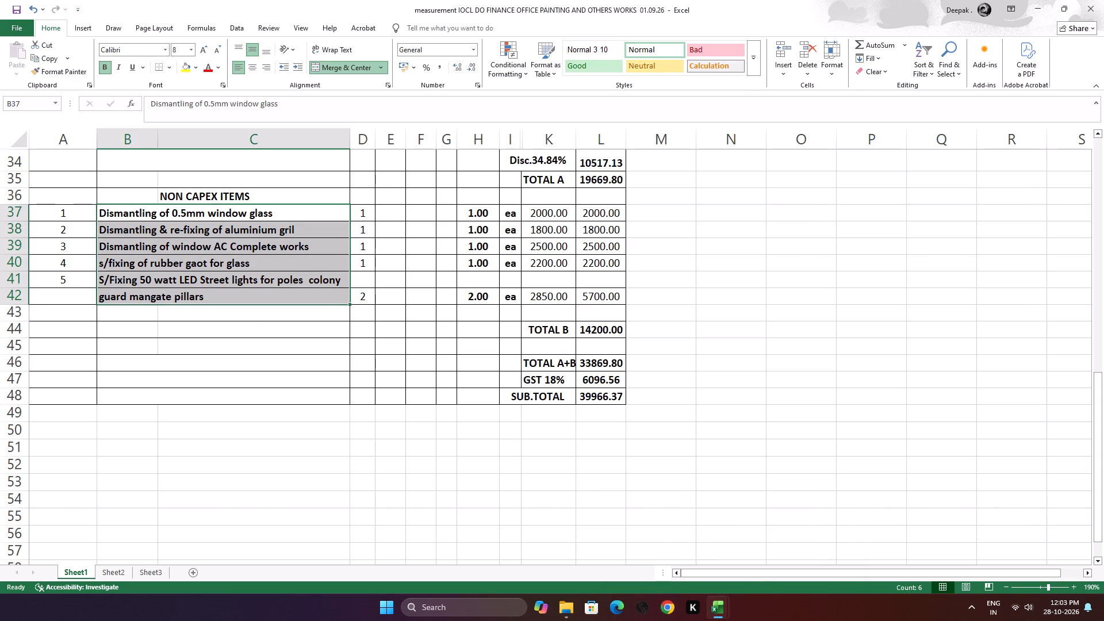
drag(477, 210, 478, 252)
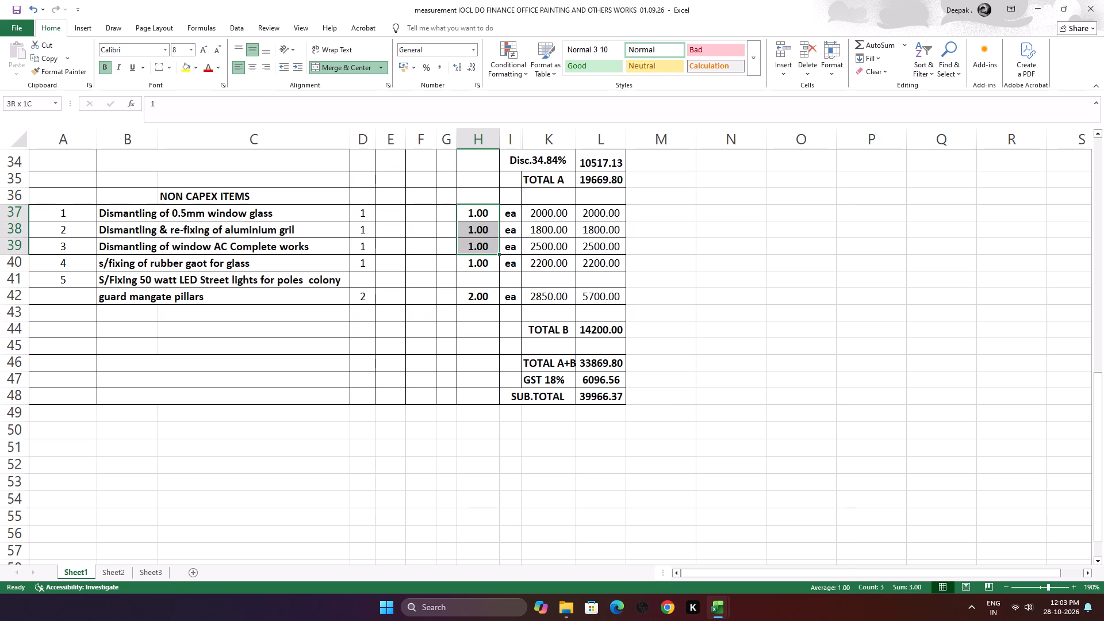
drag(478, 252, 478, 262)
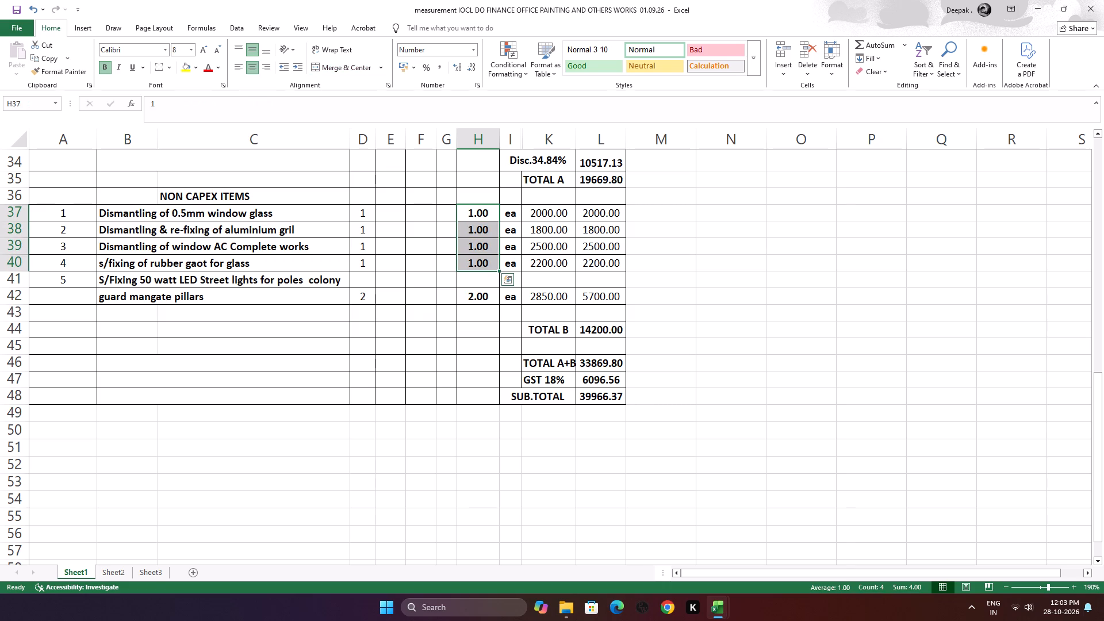
key(ctrl+c)
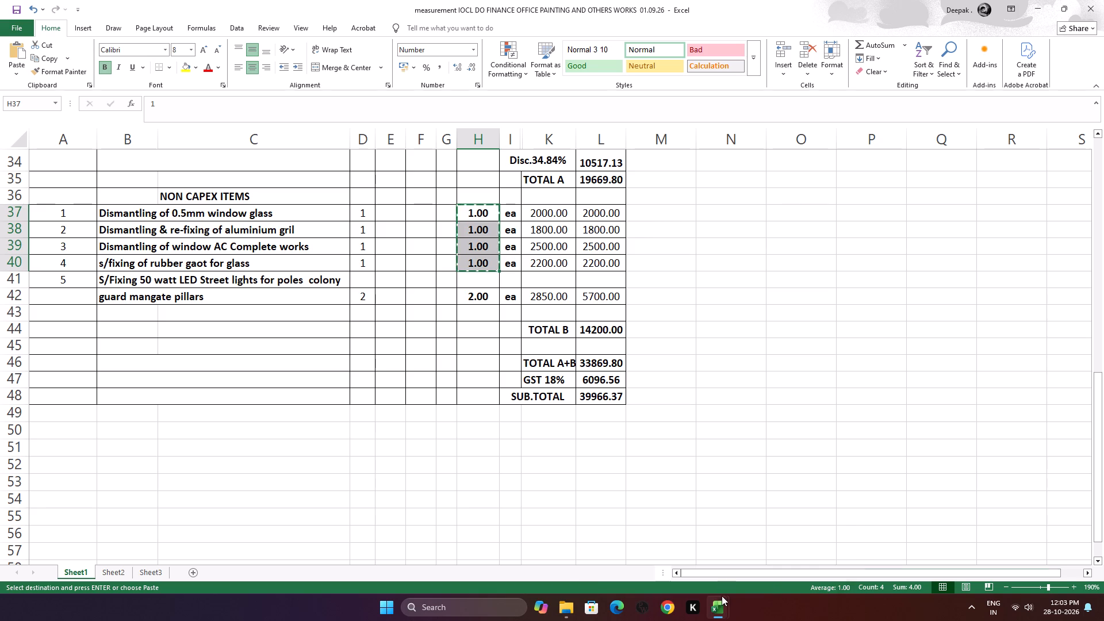
click(758, 556)
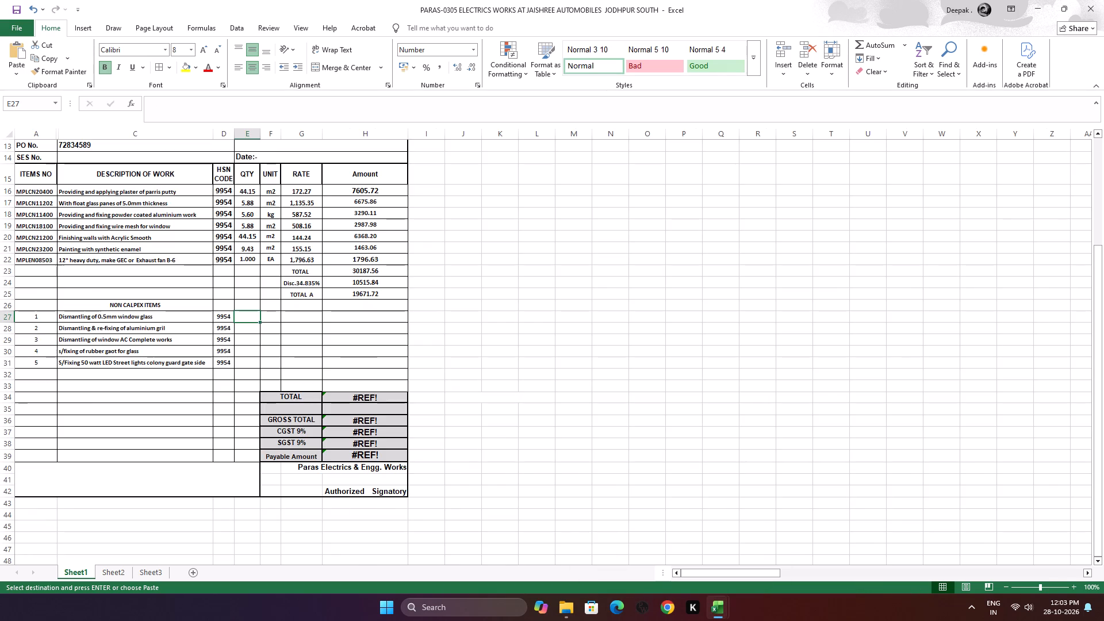
key(ctrl+v)
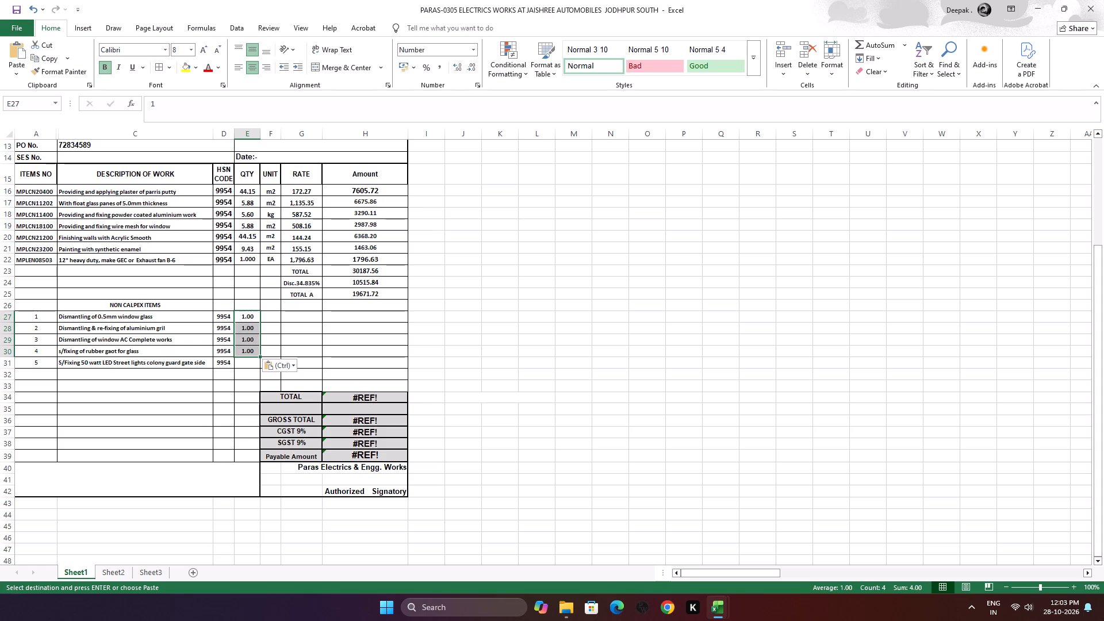
Enter quantity 2 for the street lights item in E31.
click(246, 365)
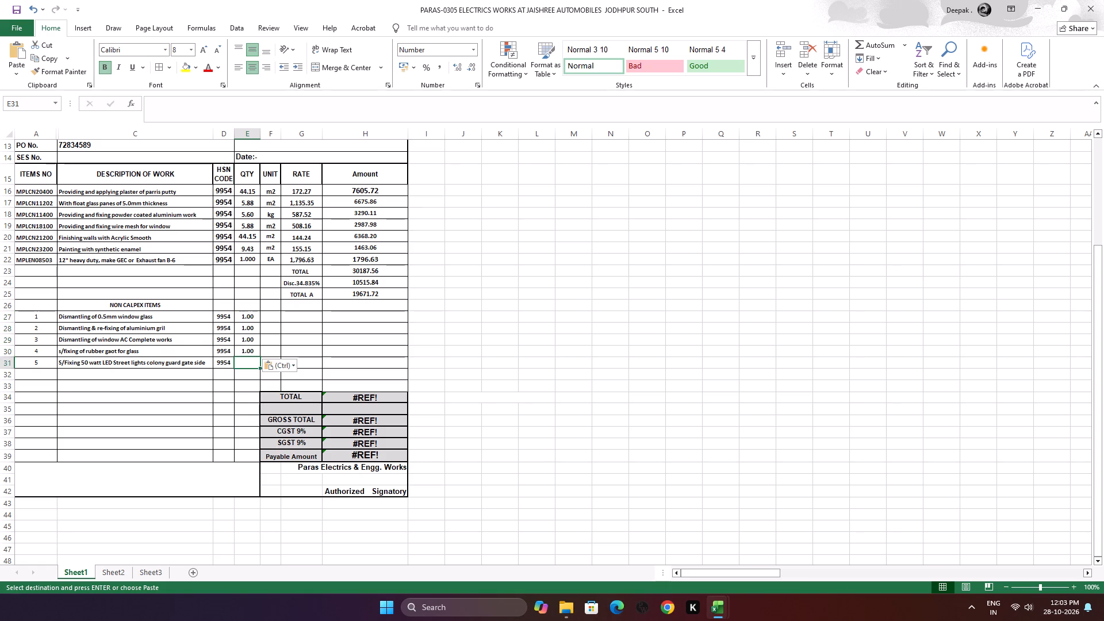
click(255, 364)
key(2)
click(228, 397)
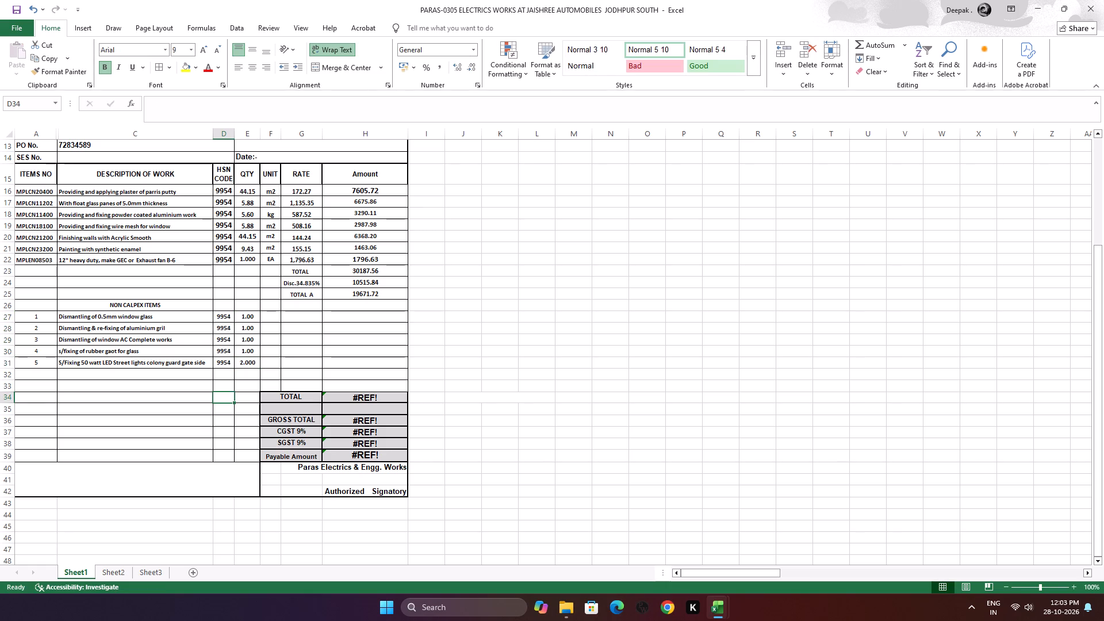
Copy the rates in K37:K40 of the measurement workbook into the invoice's RATE column, starting at G27.
click(273, 317)
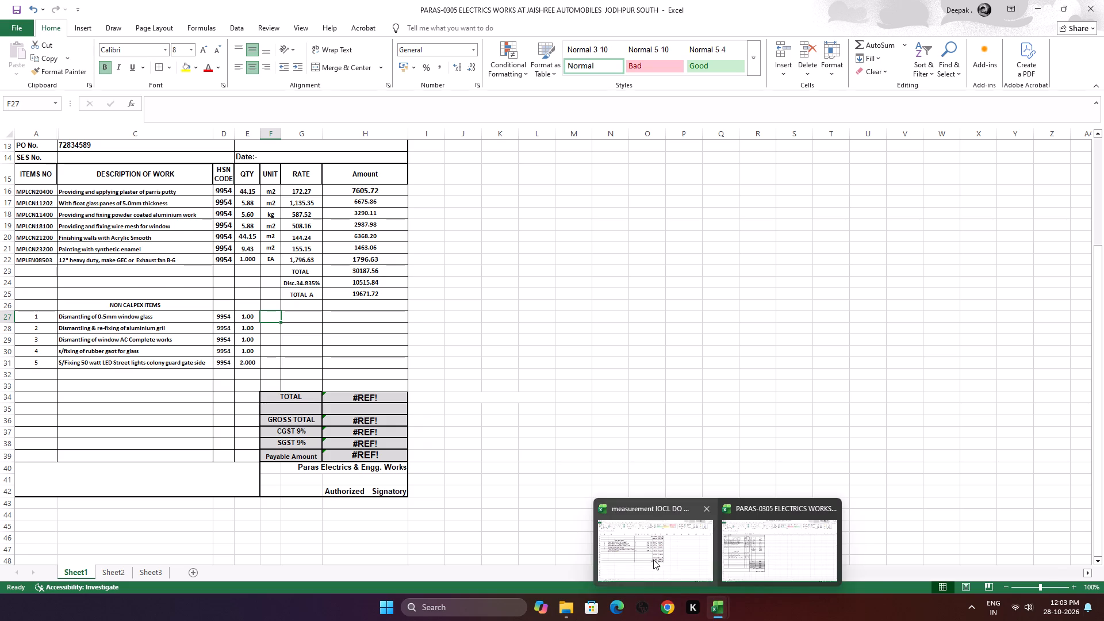
click(653, 559)
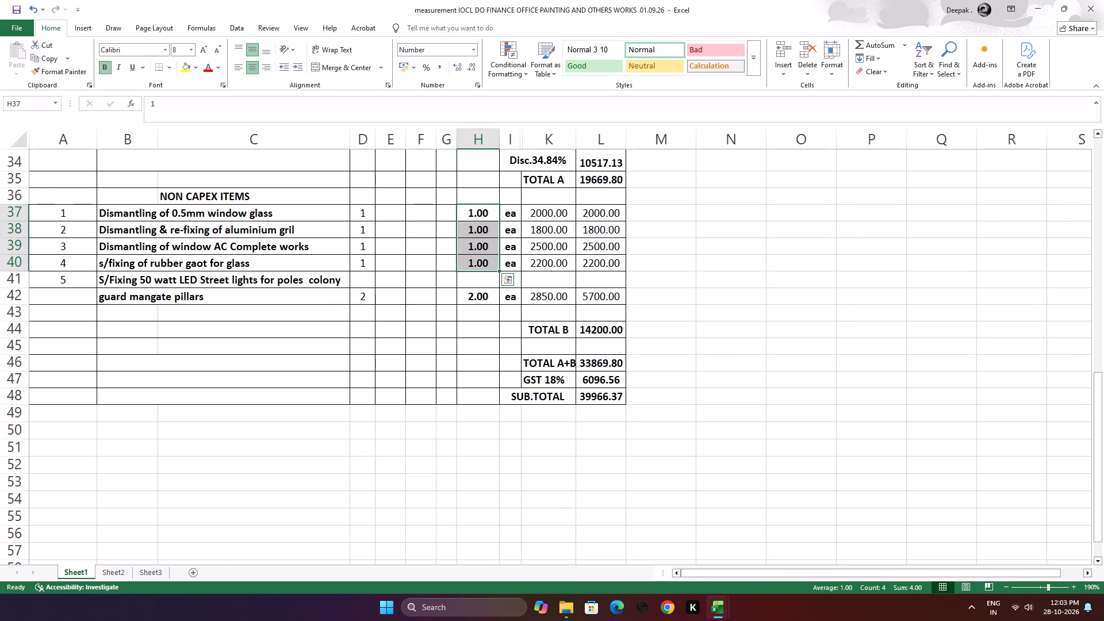
click(536, 466)
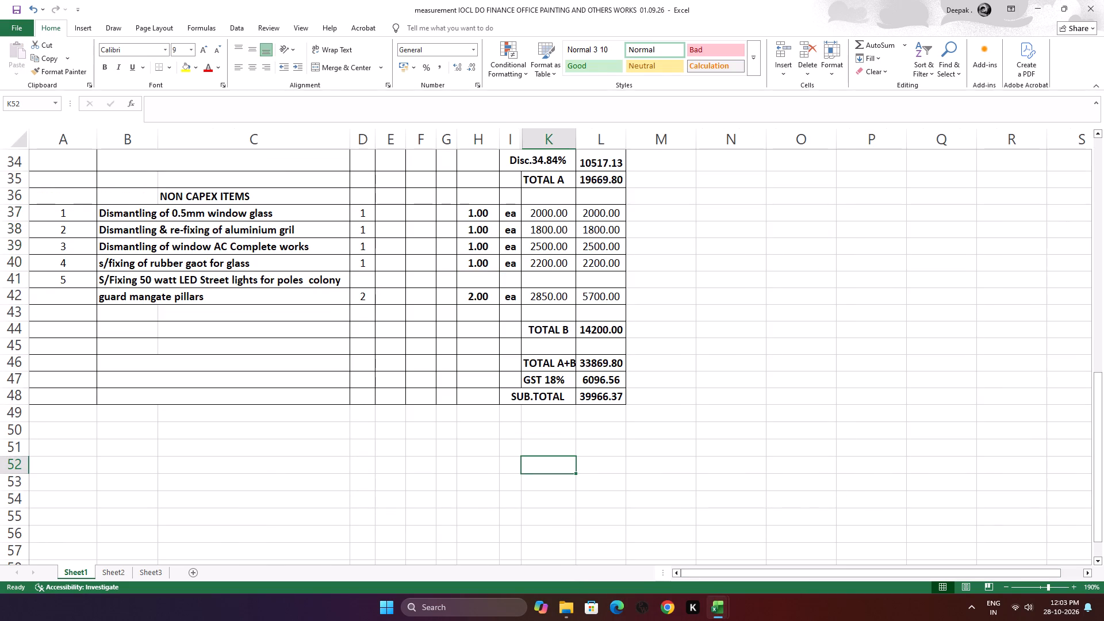
drag(549, 216, 550, 252)
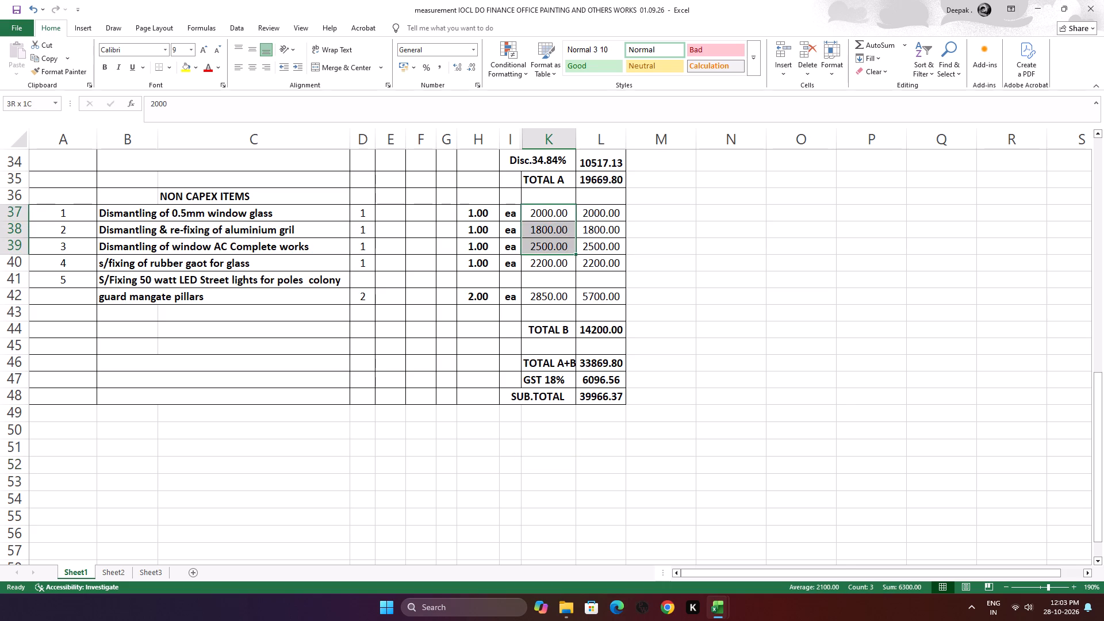
drag(550, 252, 550, 263)
click(550, 263)
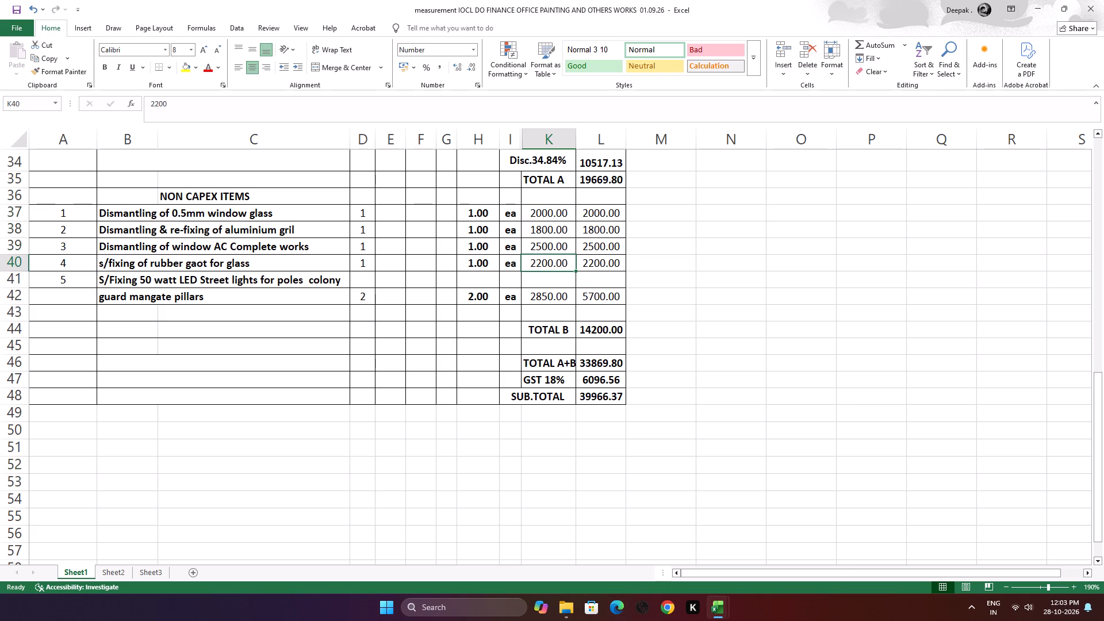
drag(547, 216, 553, 263)
click(553, 263)
drag(555, 216, 562, 266)
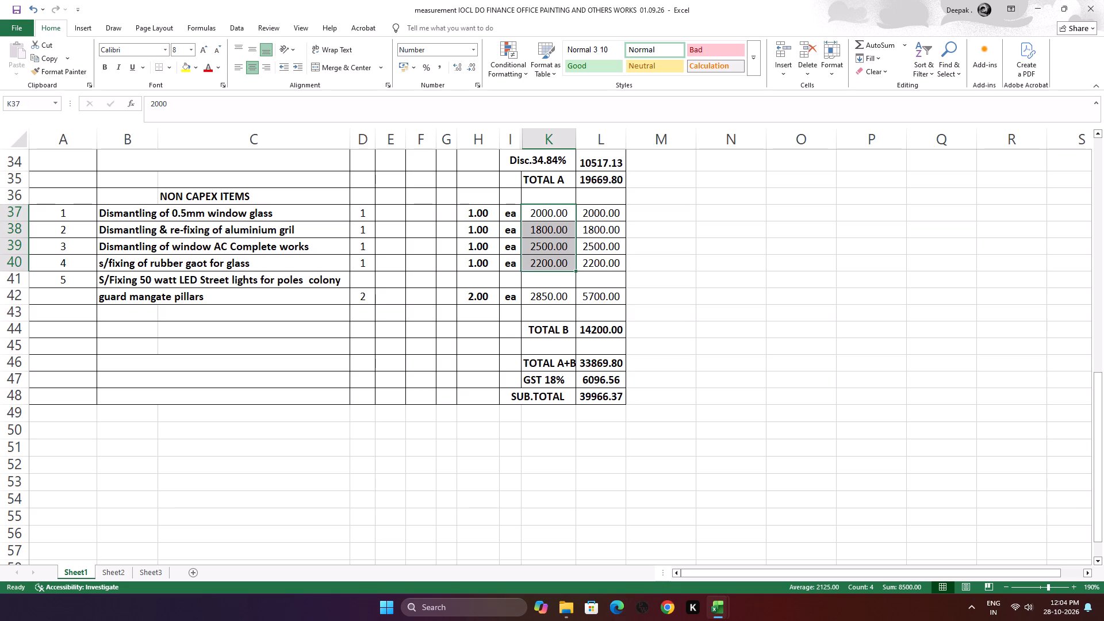
key(ctrl+c)
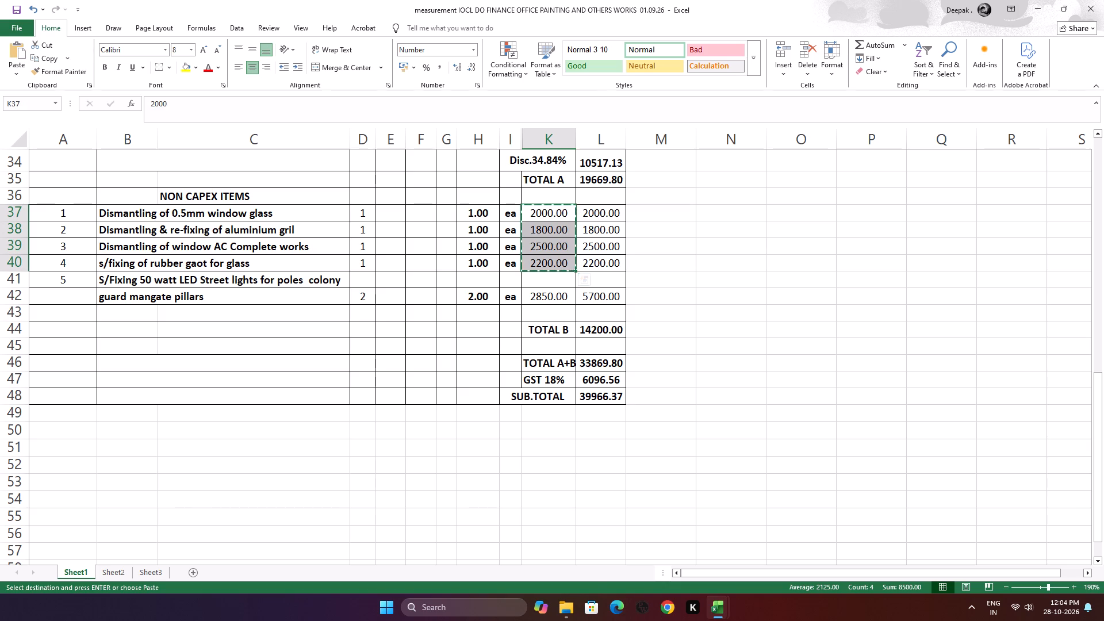
click(748, 552)
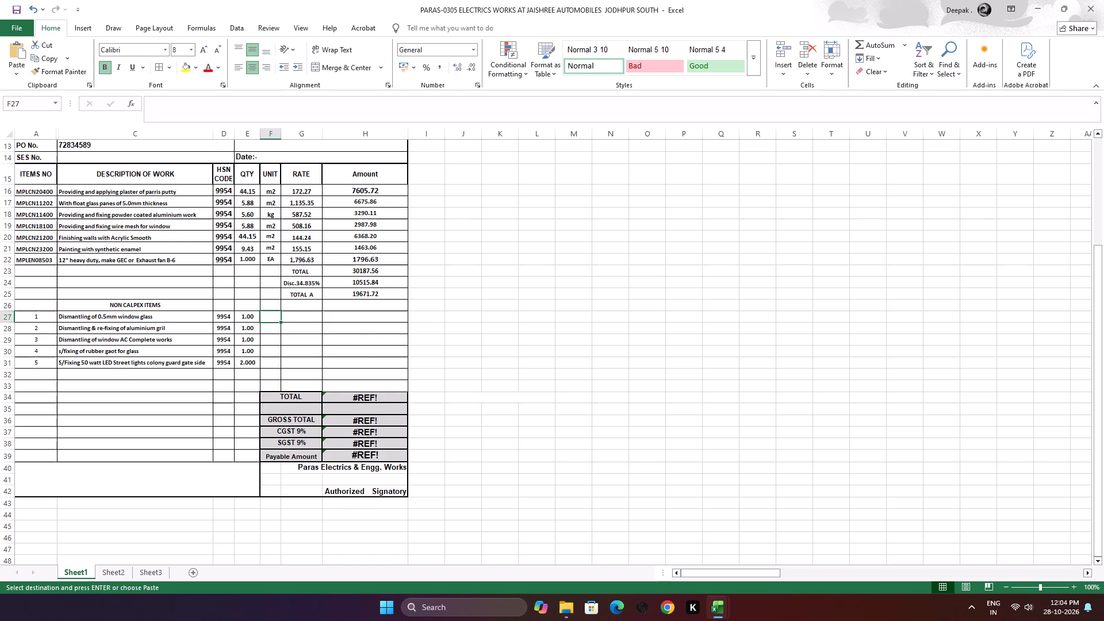
click(309, 317)
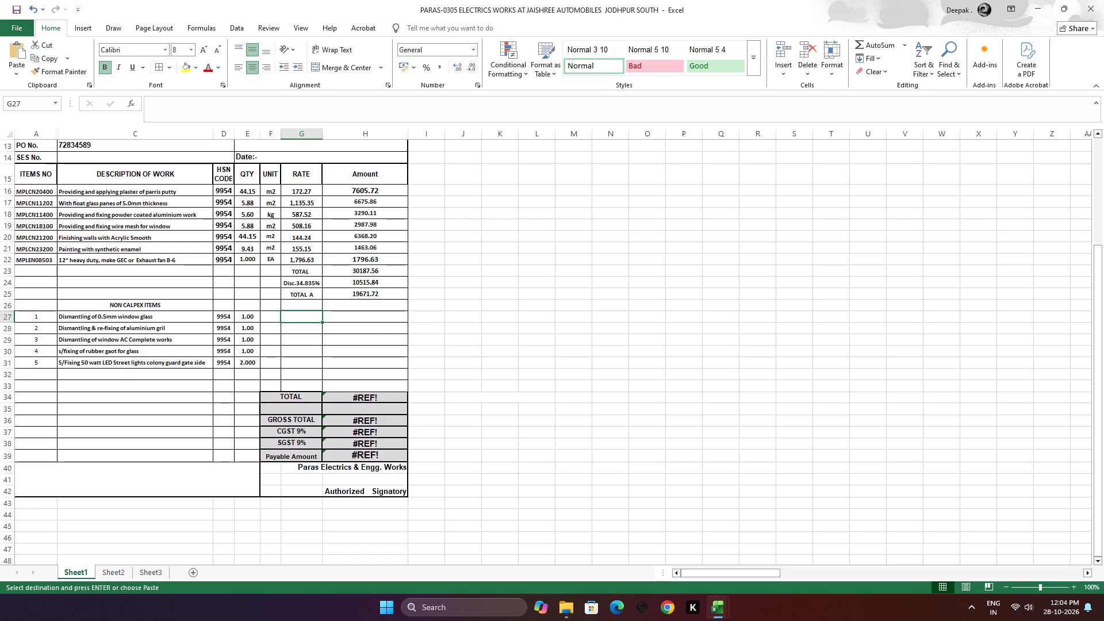
key(ctrl+v)
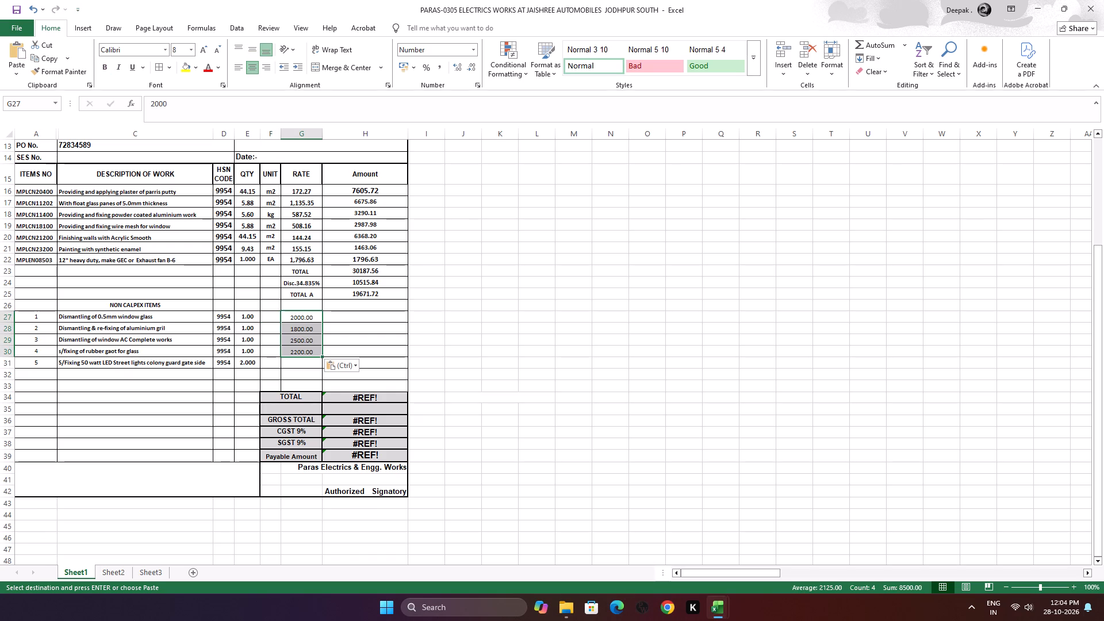
Enter the rate 2850 for the street lights item in G31.
click(309, 364)
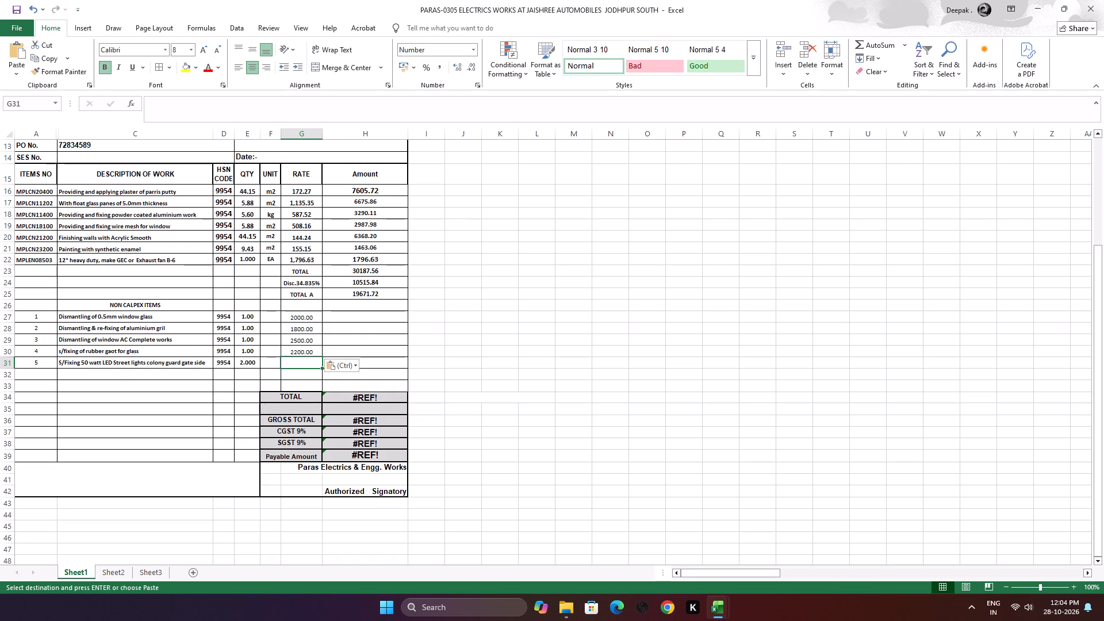
text(2850)
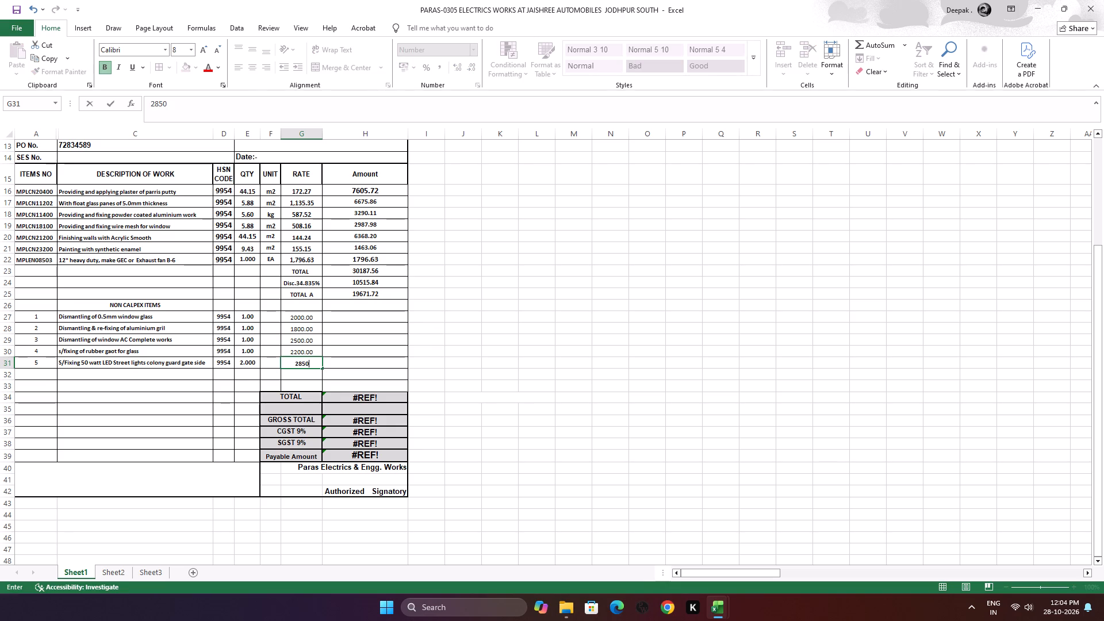
click(217, 386)
Enter the unit EA, in capitals, for all five non-capex items in cells F27 to F31.
click(271, 317)
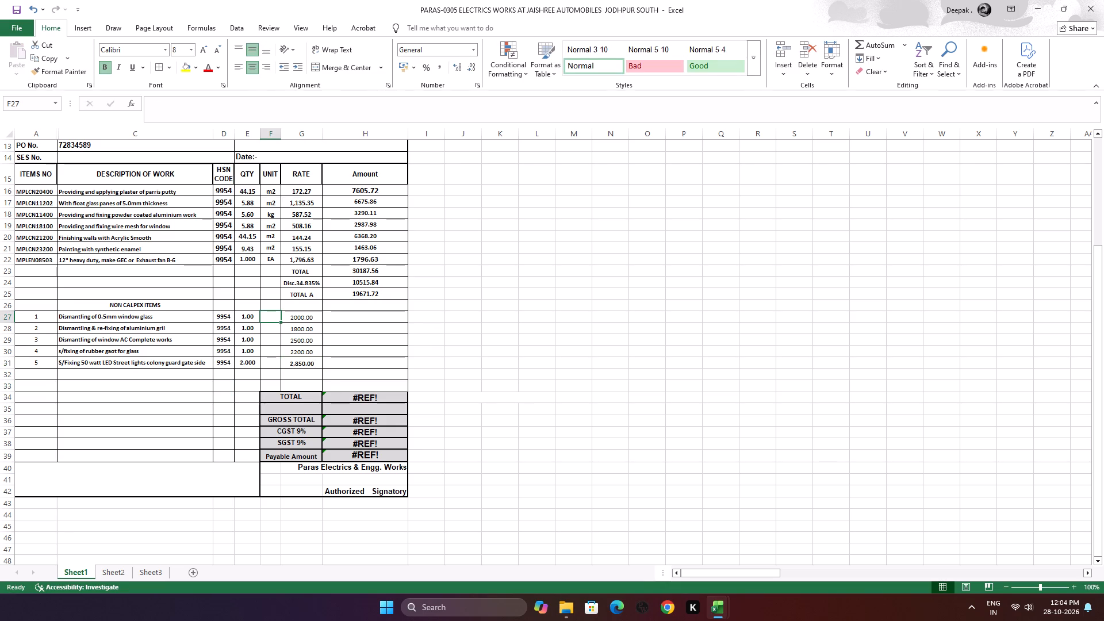
key(e)
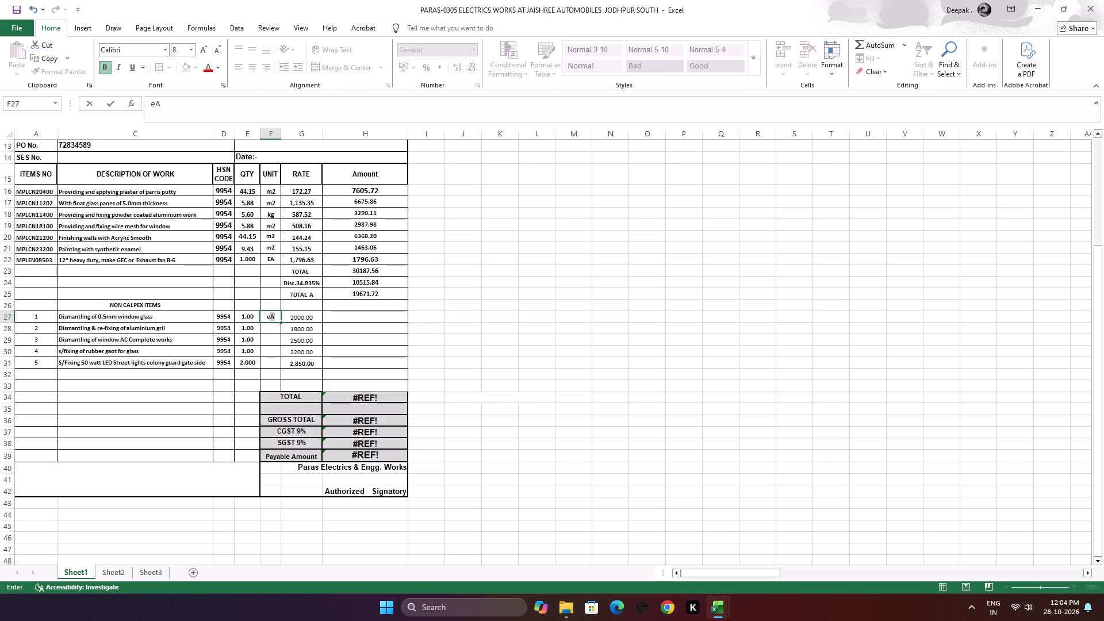
key(a)
key(Down)
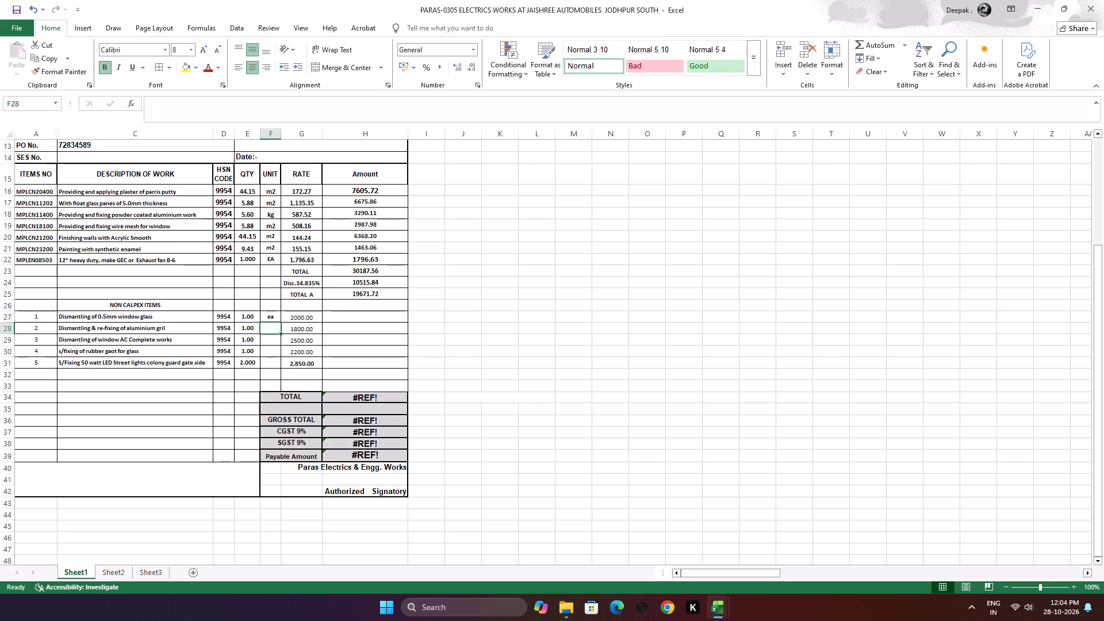
key(e)
key(Down)
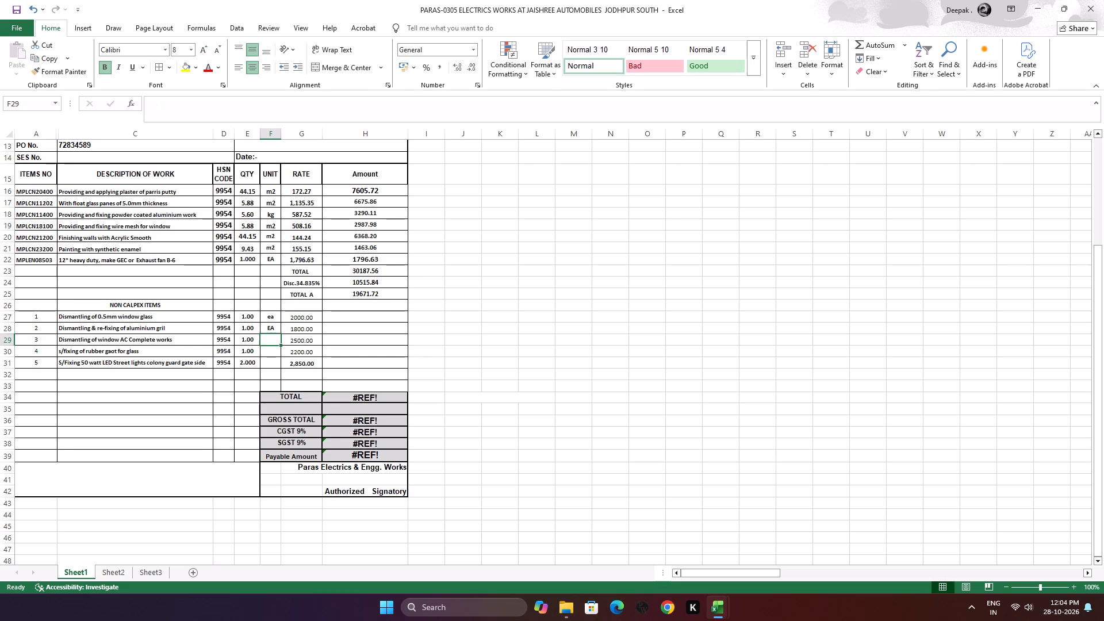
key(e)
key(Down)
key(e)
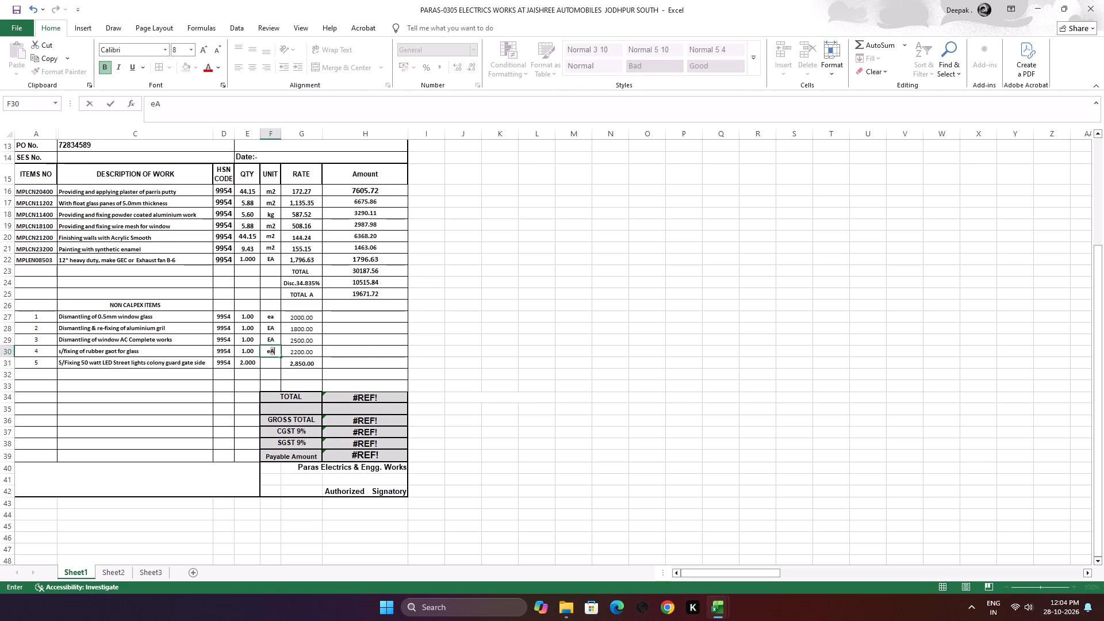
key(Down)
key(e)
key(Down)
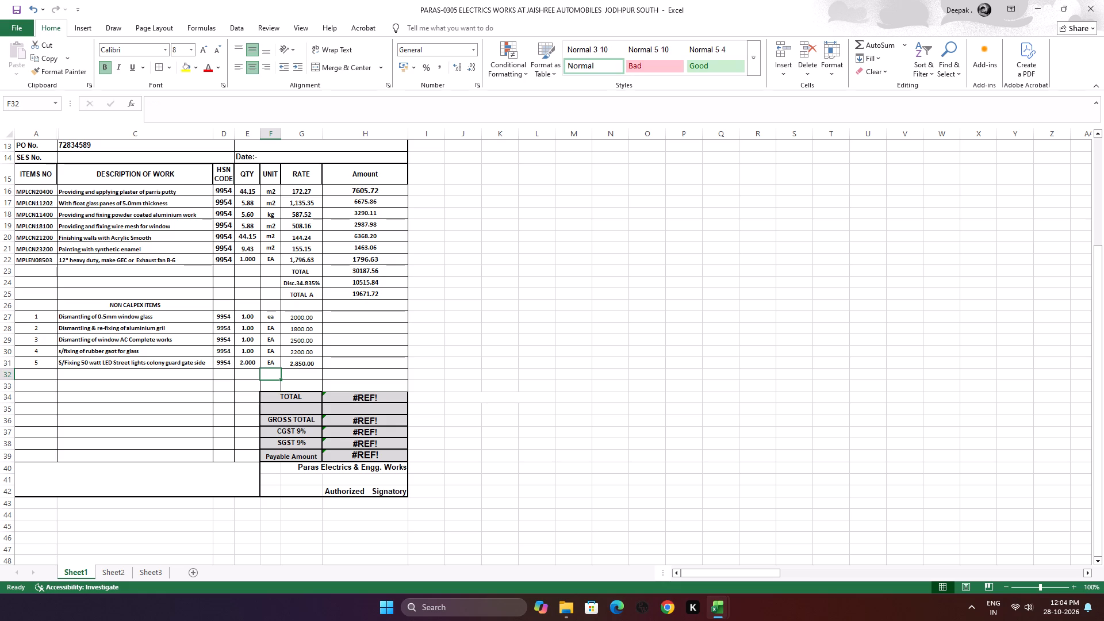
click(274, 320)
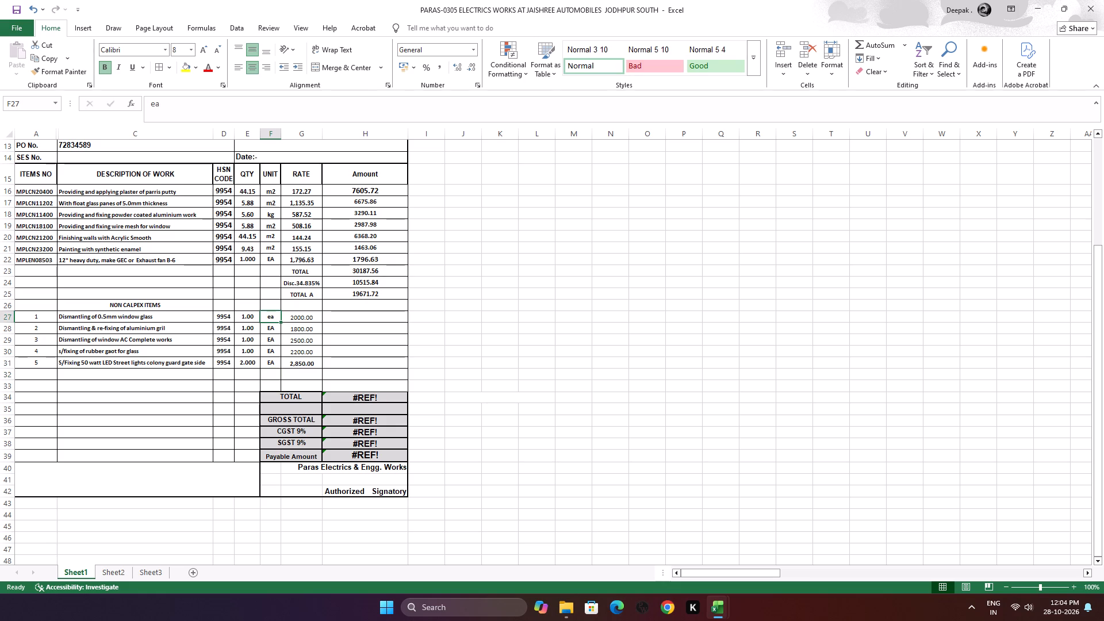
key(e)
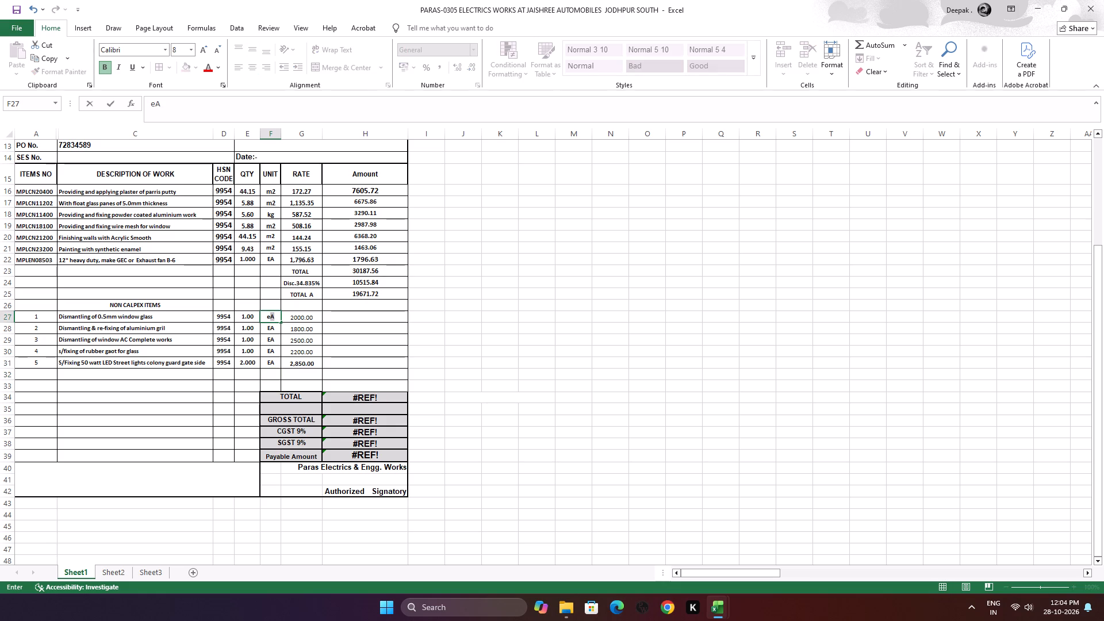
click(270, 331)
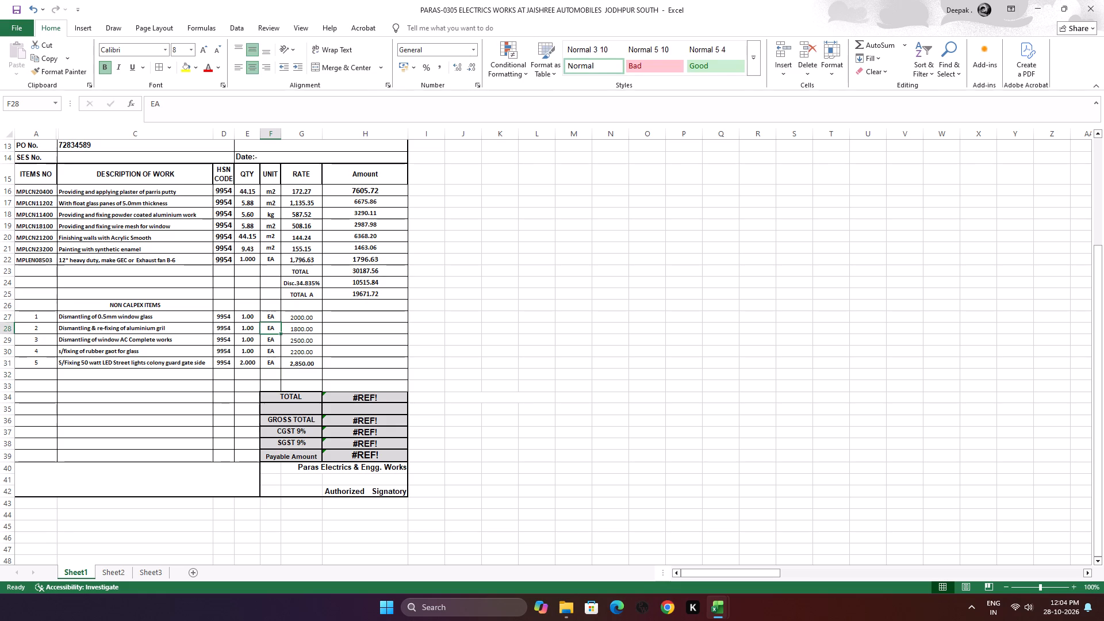
Calculate the amounts of the first two non-capex items as rate times quantity, with =G27*E27 in H27 and =G28*E28 in H28.
click(358, 318)
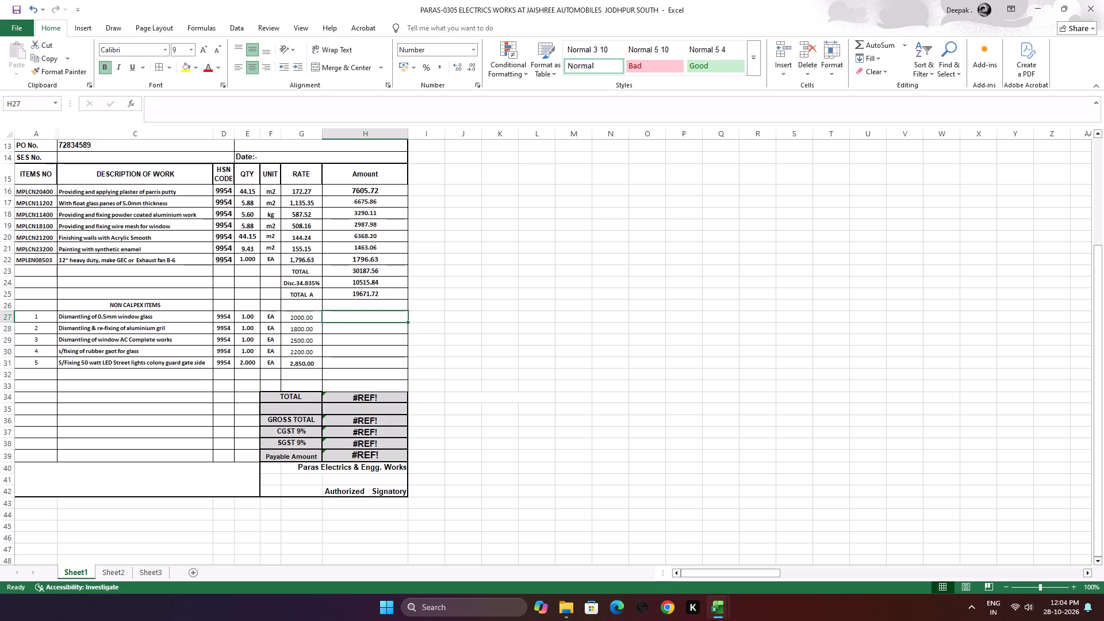
key(equal)
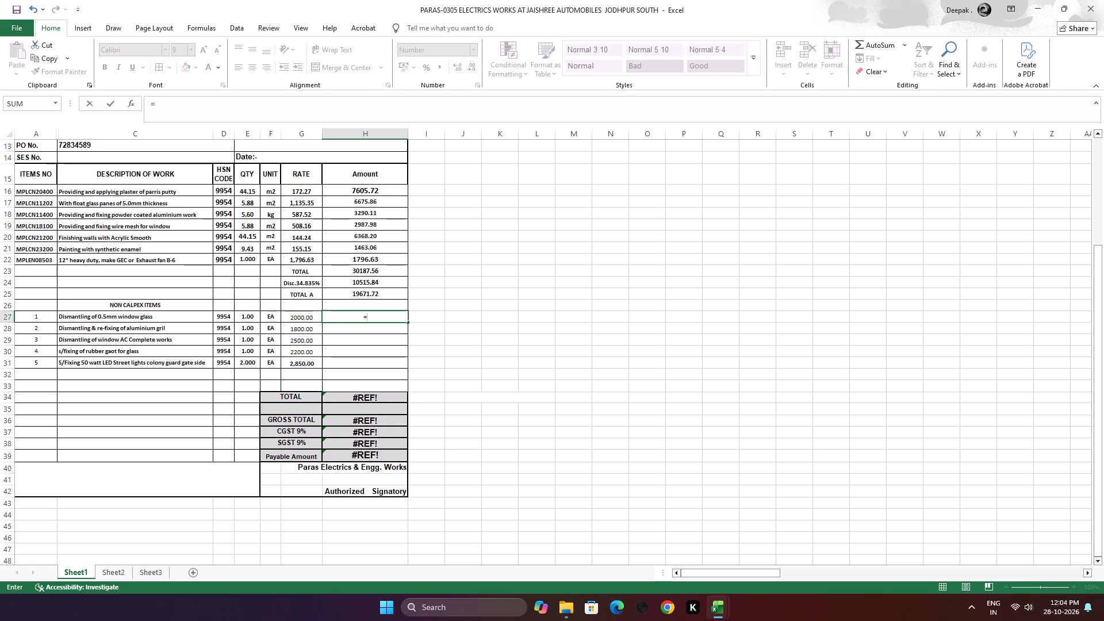
click(305, 317)
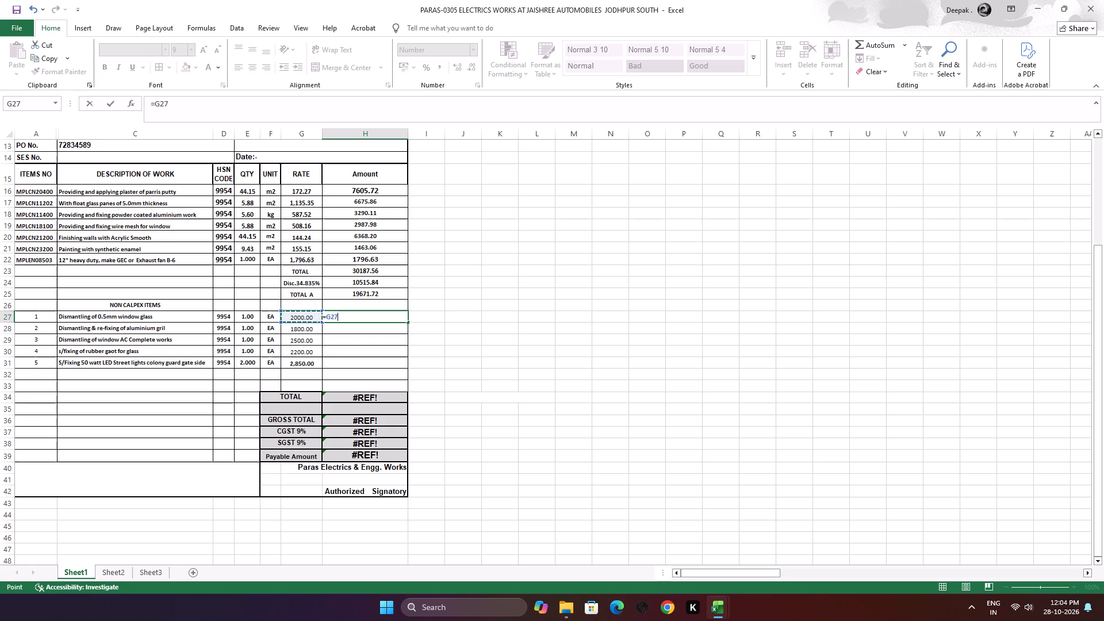
key(shift+asterisk)
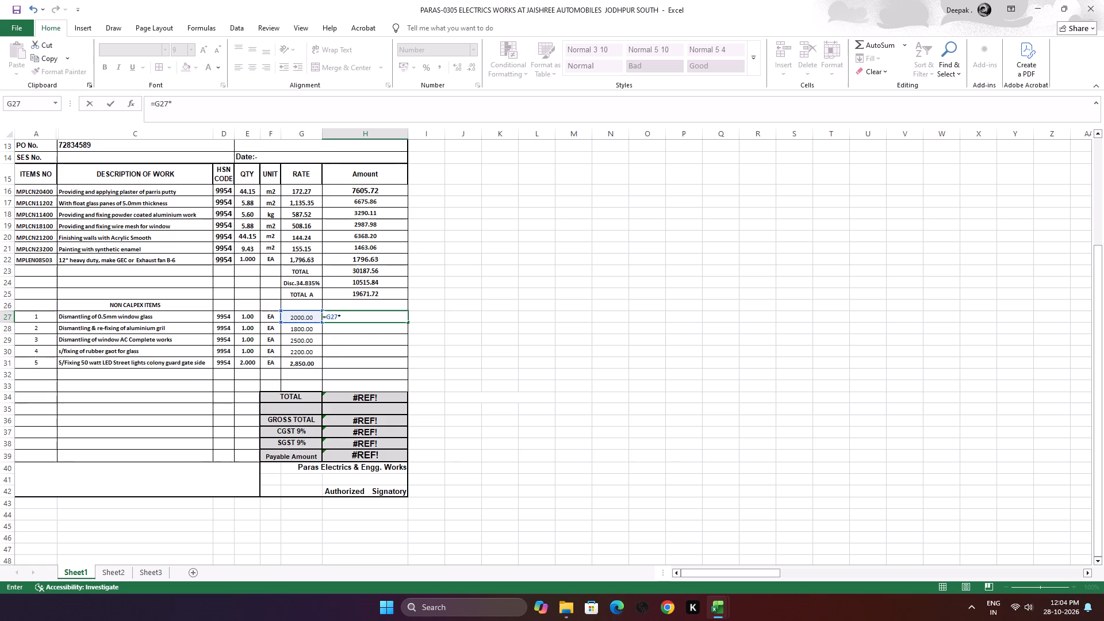
click(257, 318)
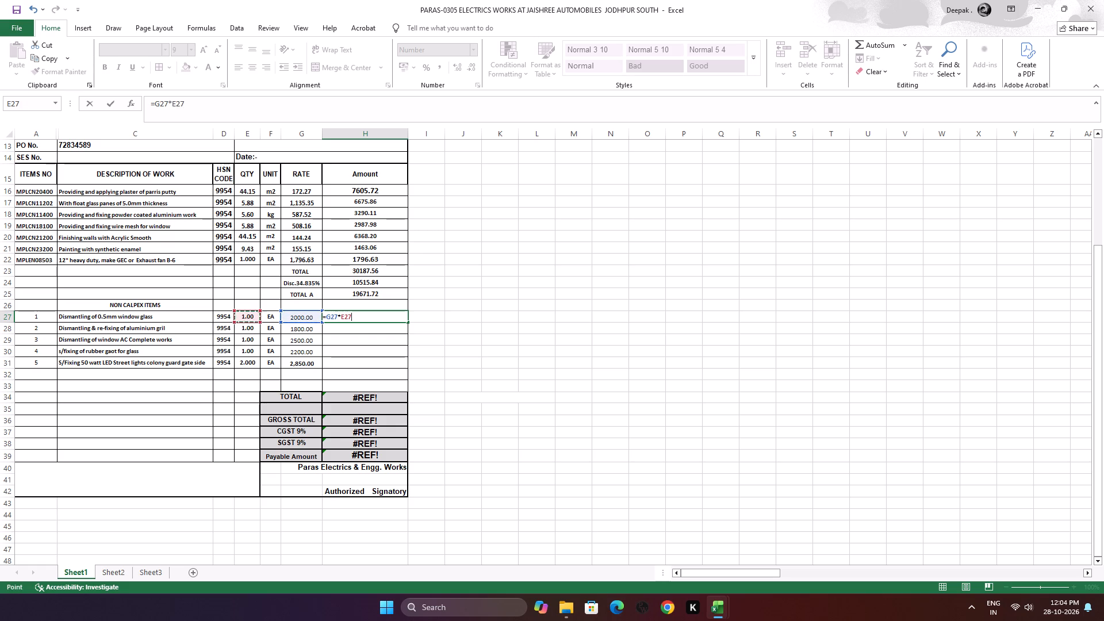
key(Return)
key(equal)
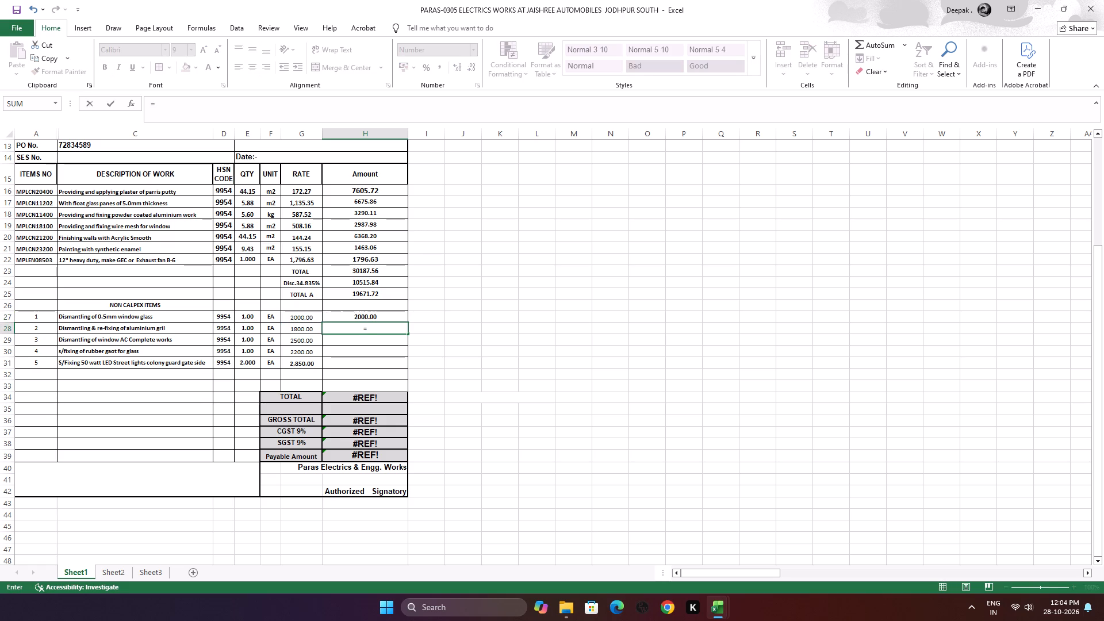
click(304, 328)
key(shift+asterisk)
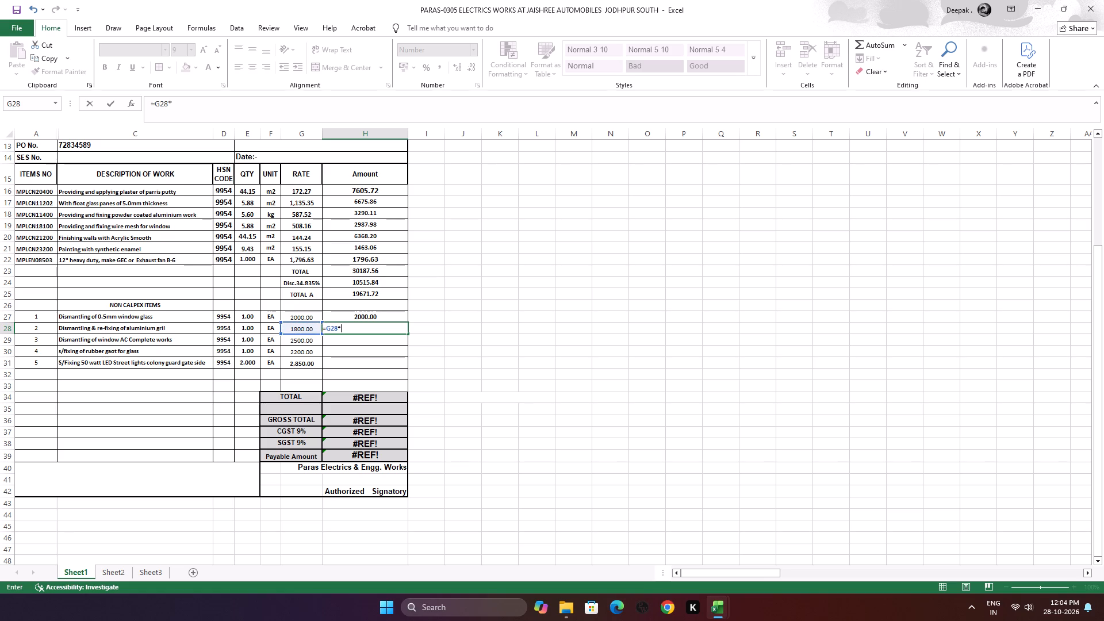
click(250, 327)
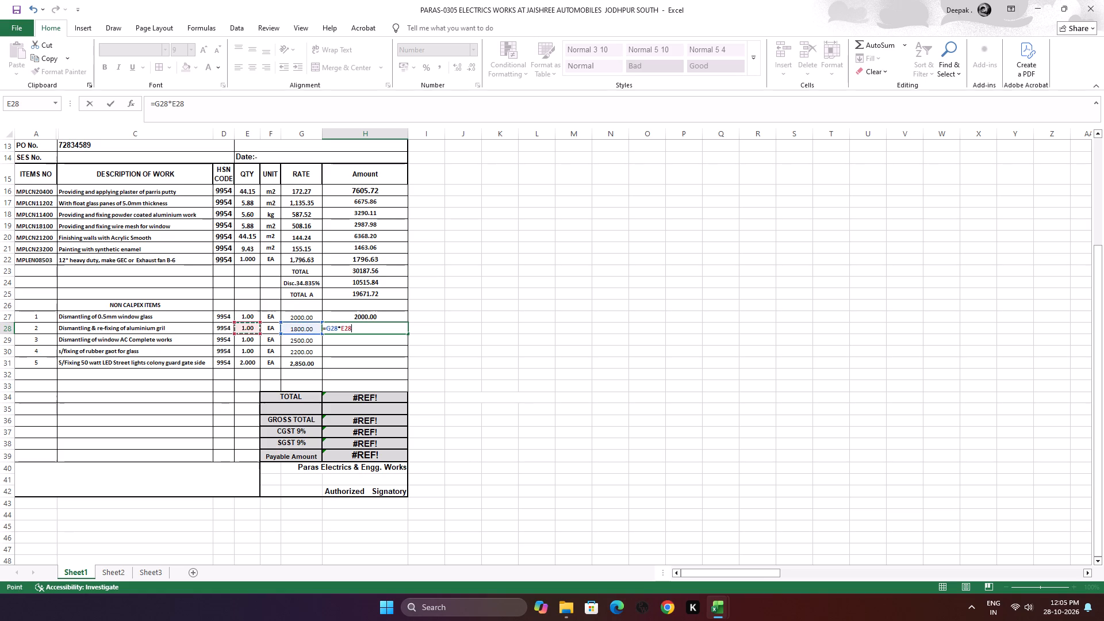
key(Return)
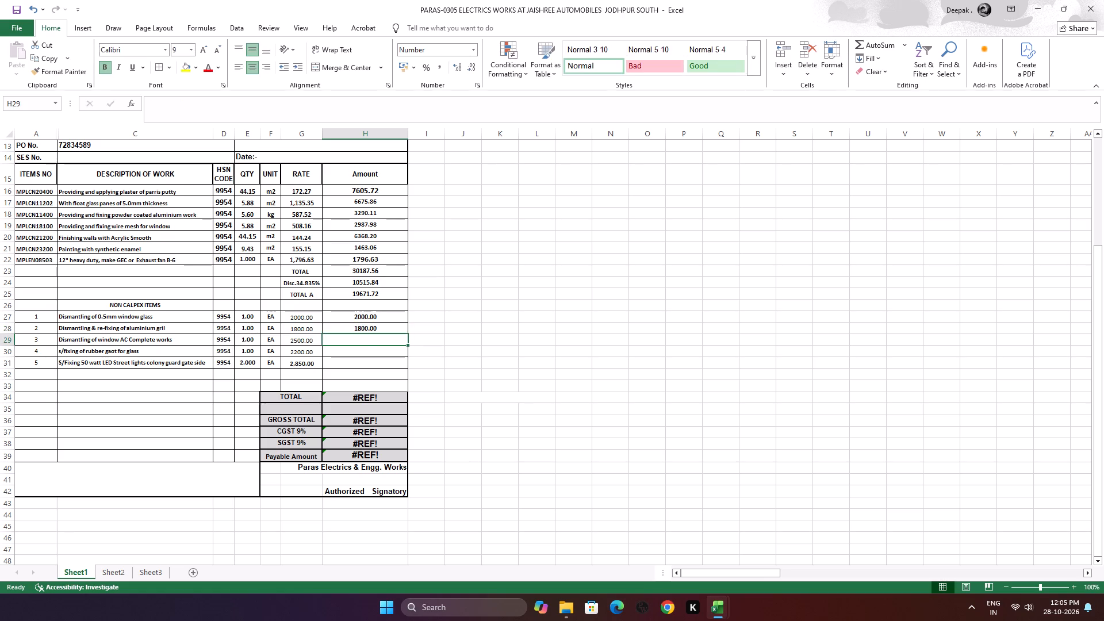
Calculate the window AC and rubber item amounts as rate times quantity, with =G29*E29 in H29 and =G30*E30 in H30.
key(equal)
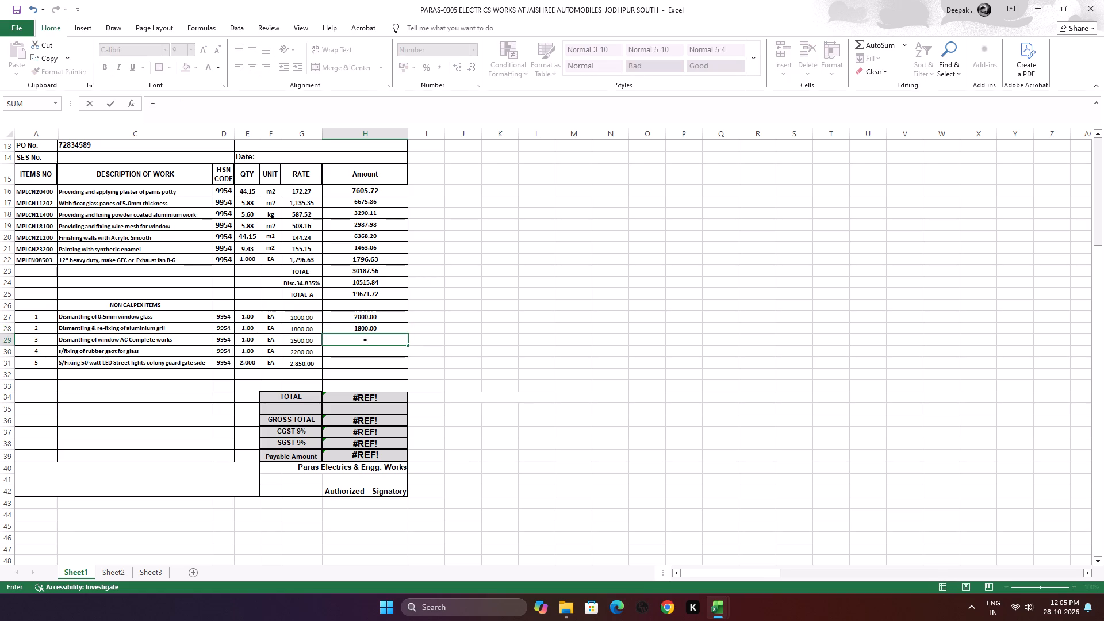
click(308, 342)
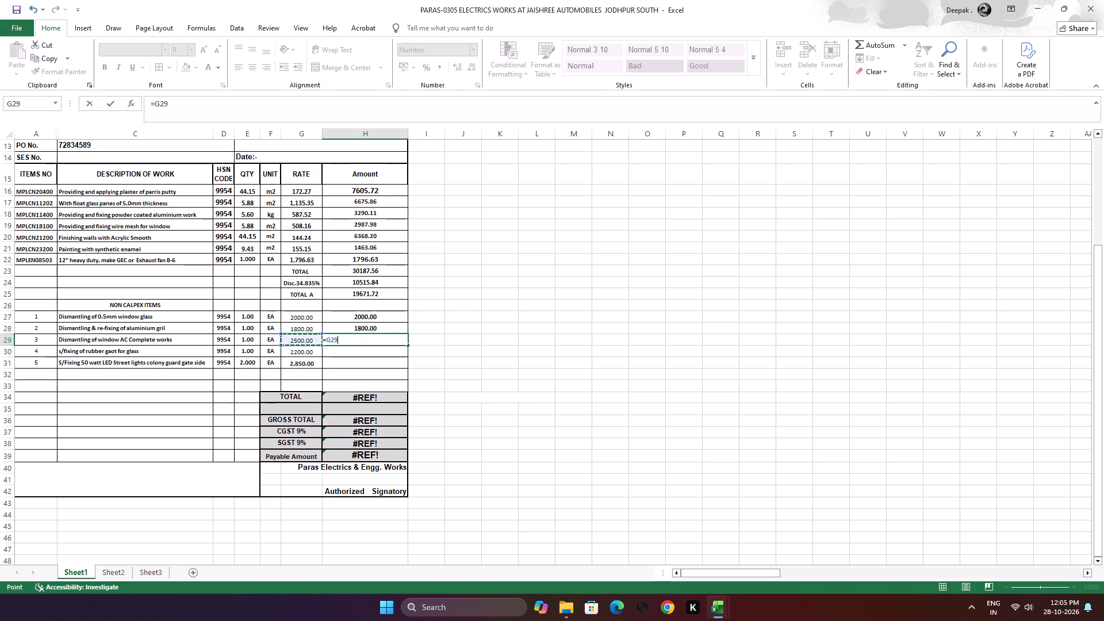
key(shift+asterisk)
click(252, 342)
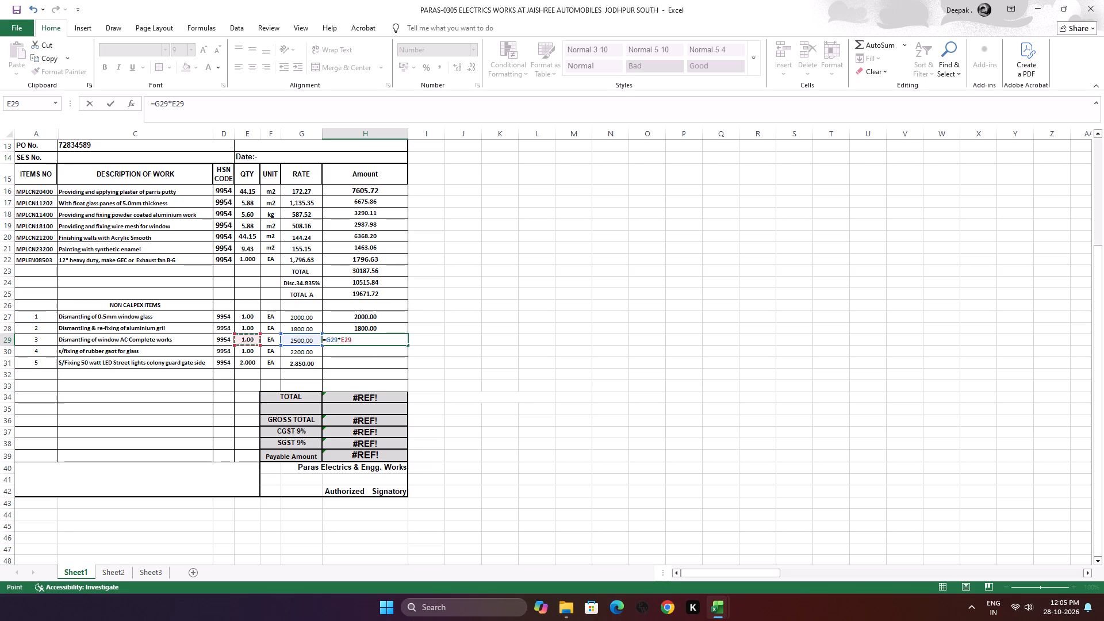
key(Return)
key(equal)
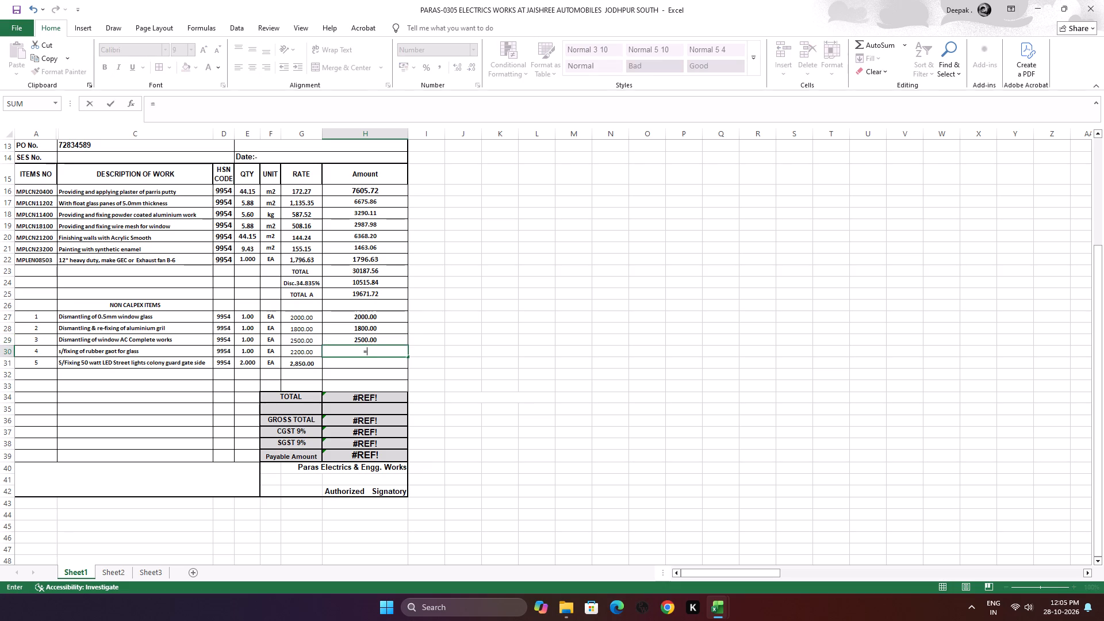
click(299, 352)
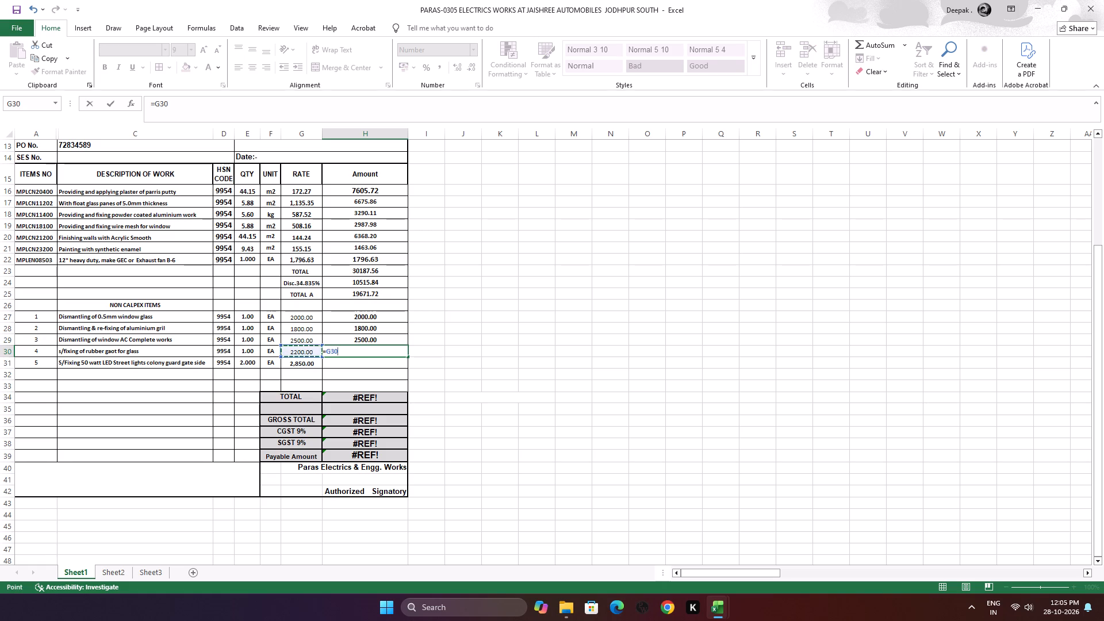
key(shift+asterisk)
click(250, 348)
key(Return)
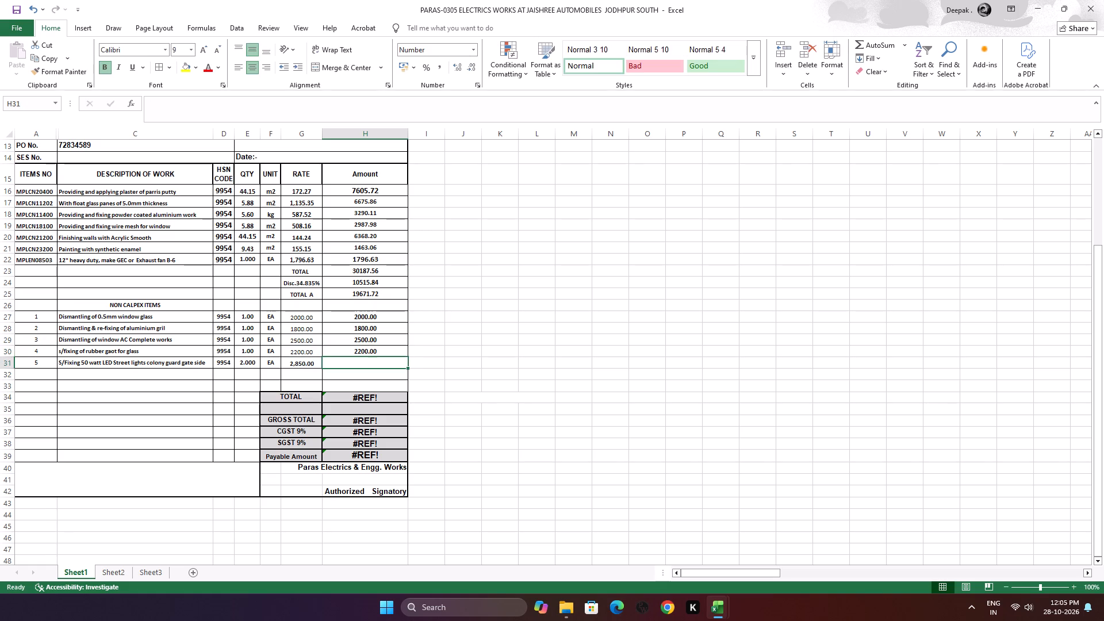
Calculate the street lights item's amount in H31 by multiplying its rate in G31 by its quantity in E31.
key(equal)
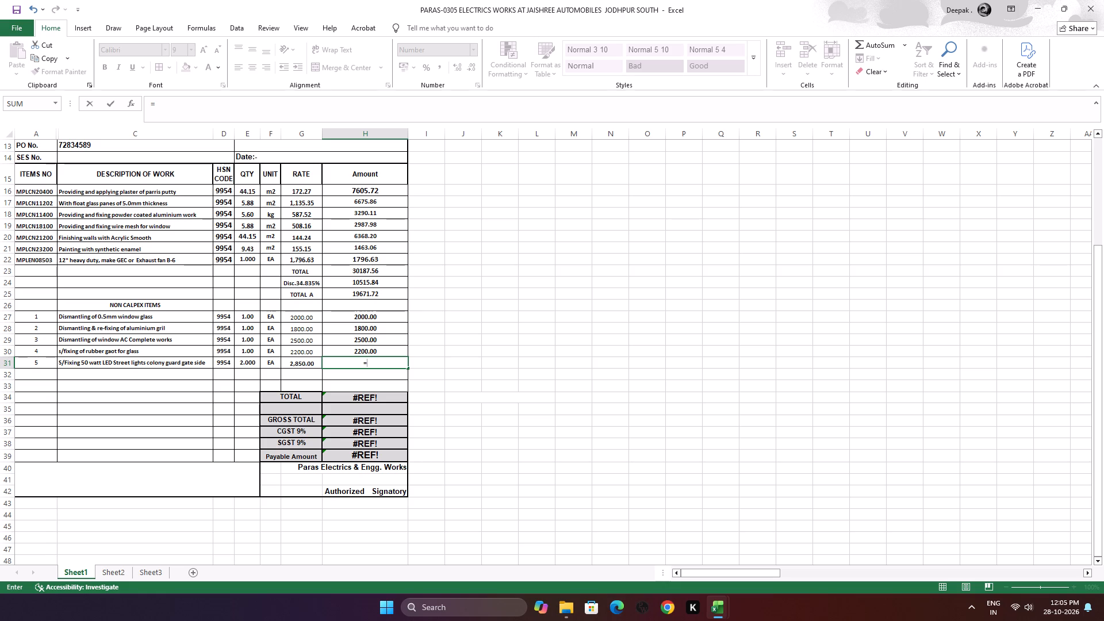
click(302, 362)
key(shift+asterisk)
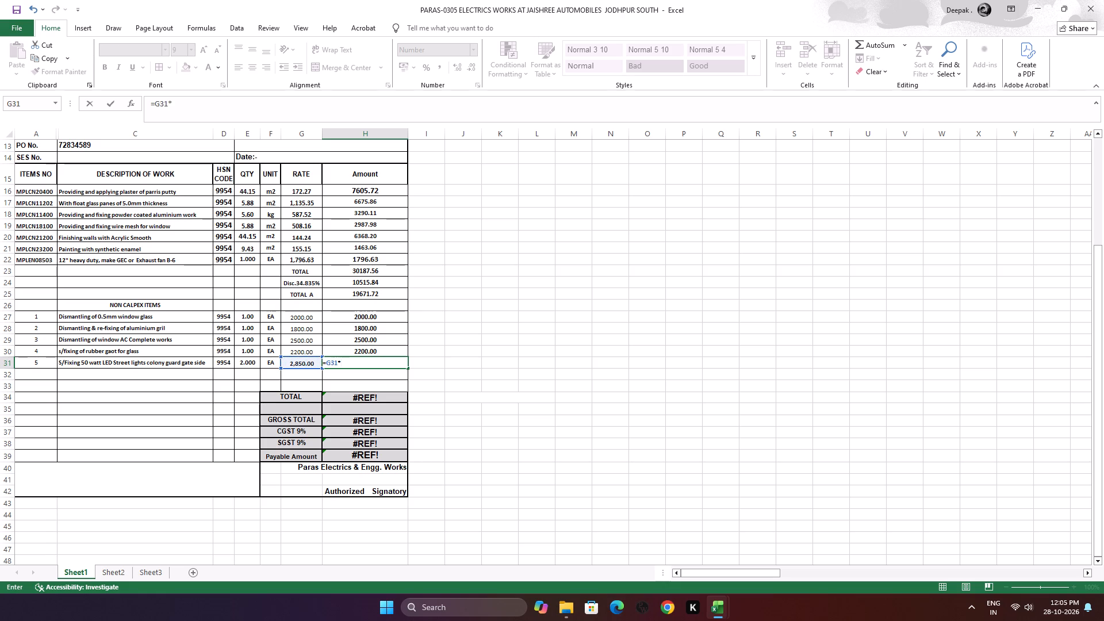
click(253, 362)
key(Return)
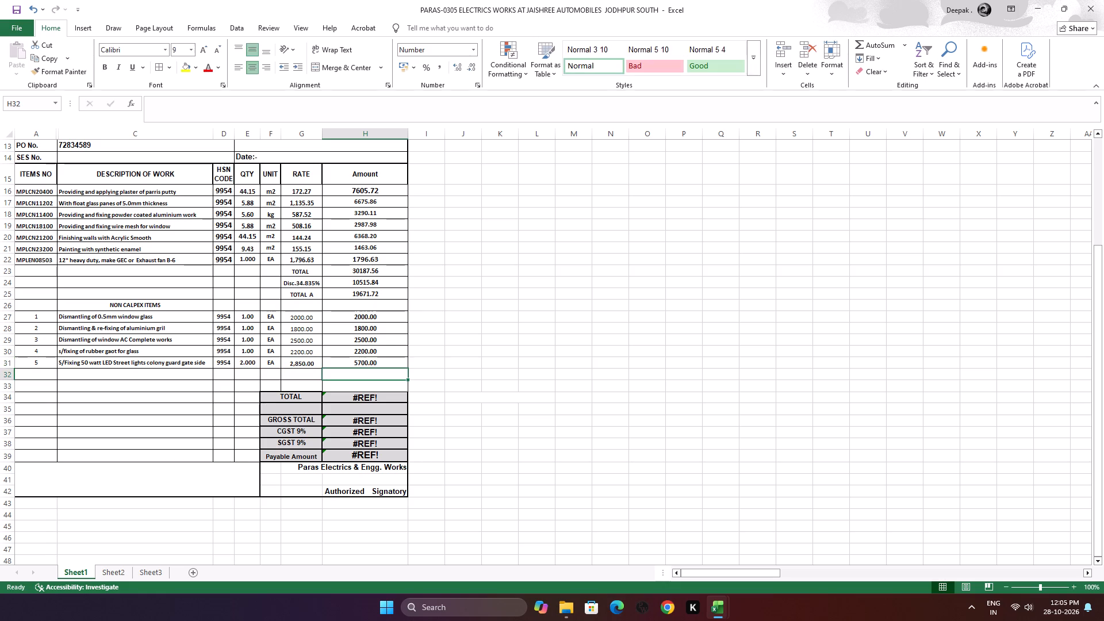
Total the five non-capex amounts in H32 with the formula =H27+H28+H29+H30+H31.
key(equal)
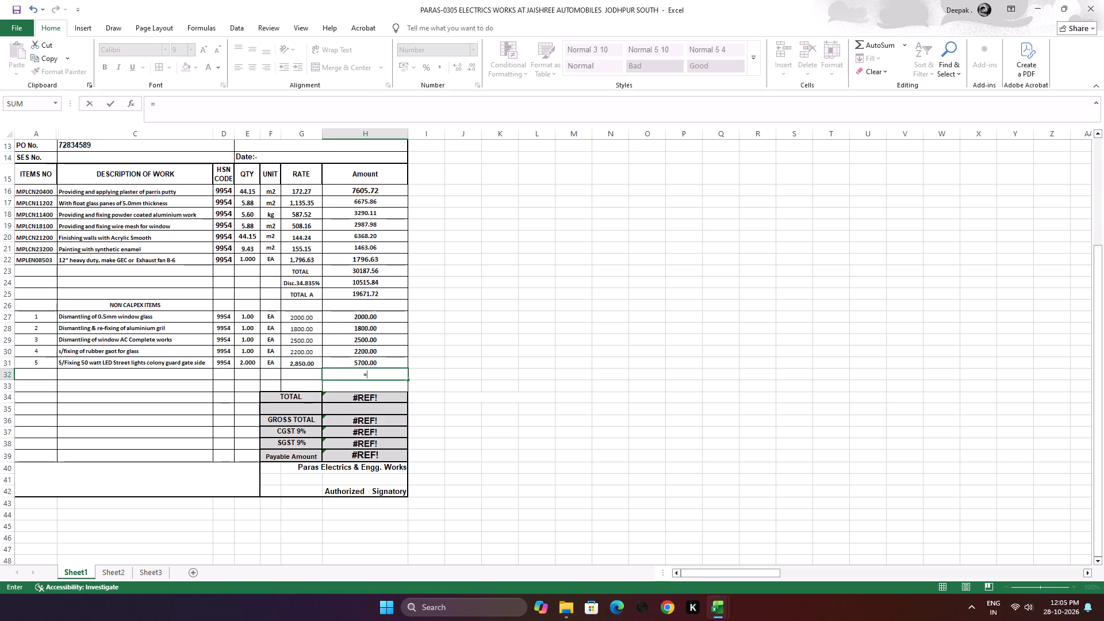
click(373, 317)
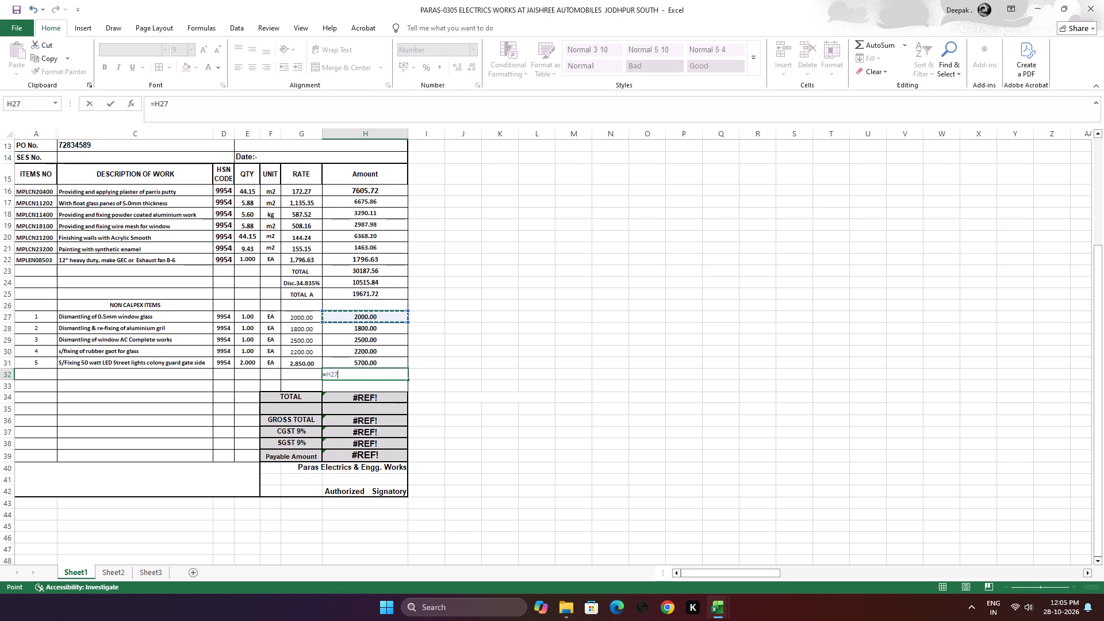
key(shift+plus)
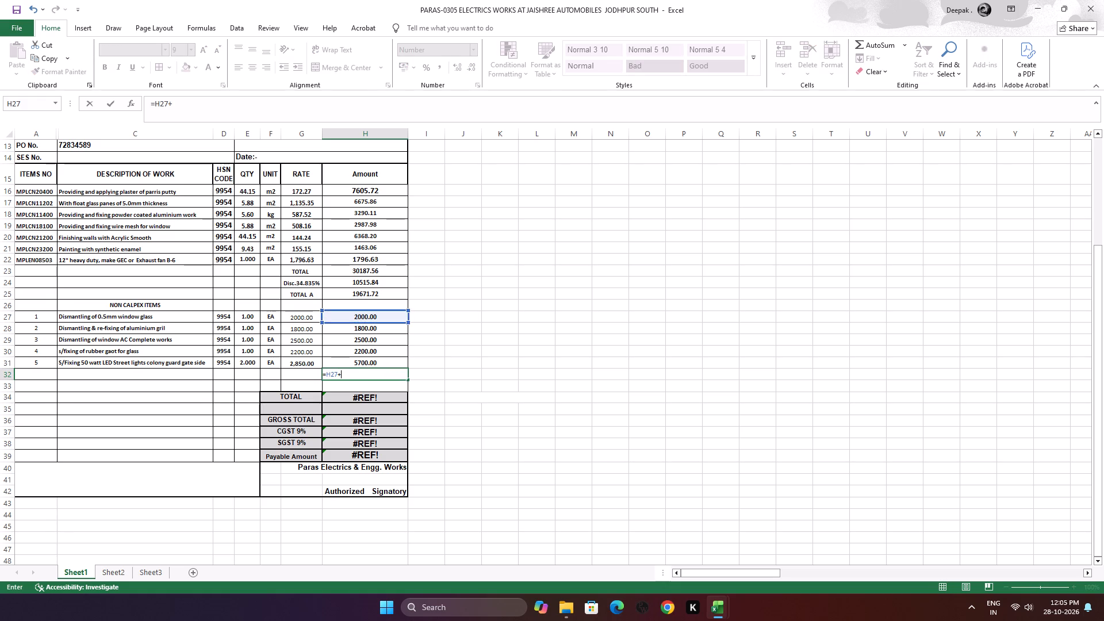
click(384, 326)
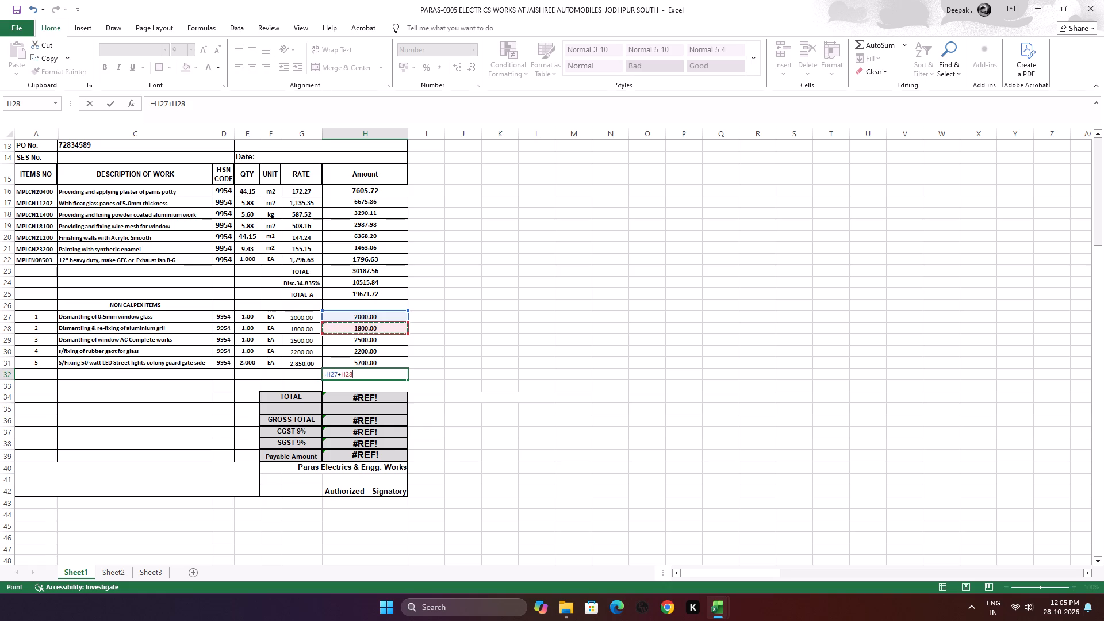
key(shift+plus)
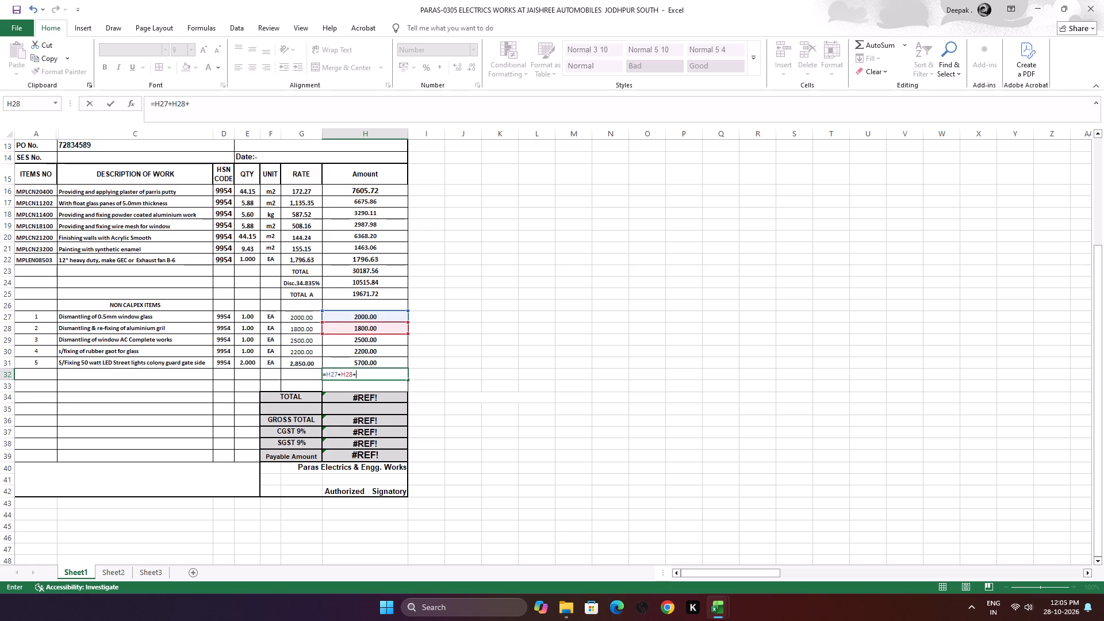
click(385, 342)
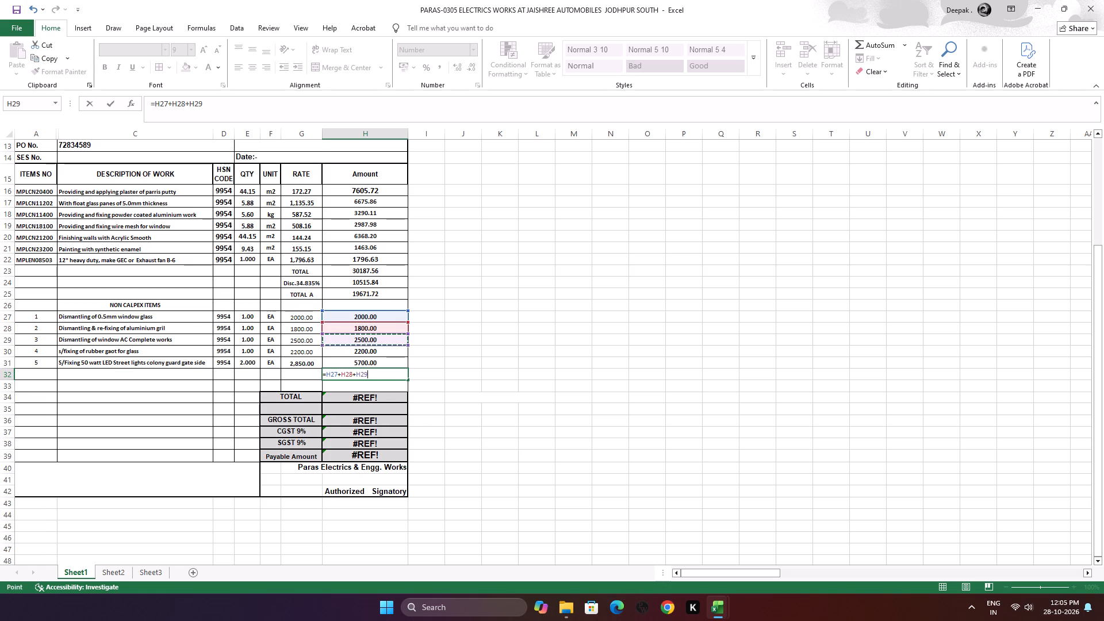
key(shift+plus)
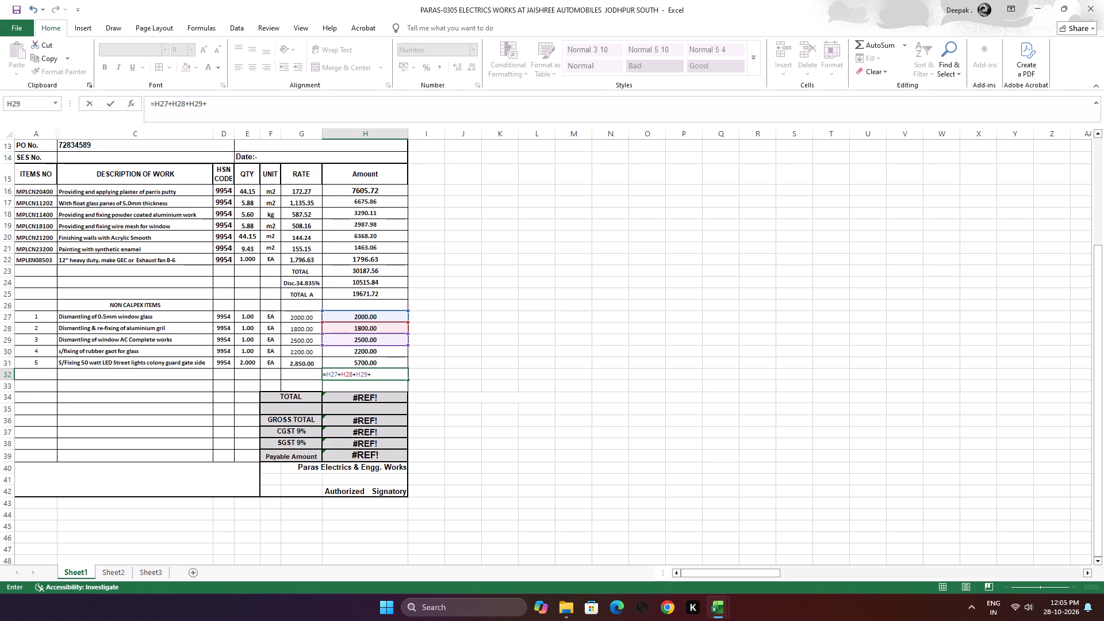
click(391, 351)
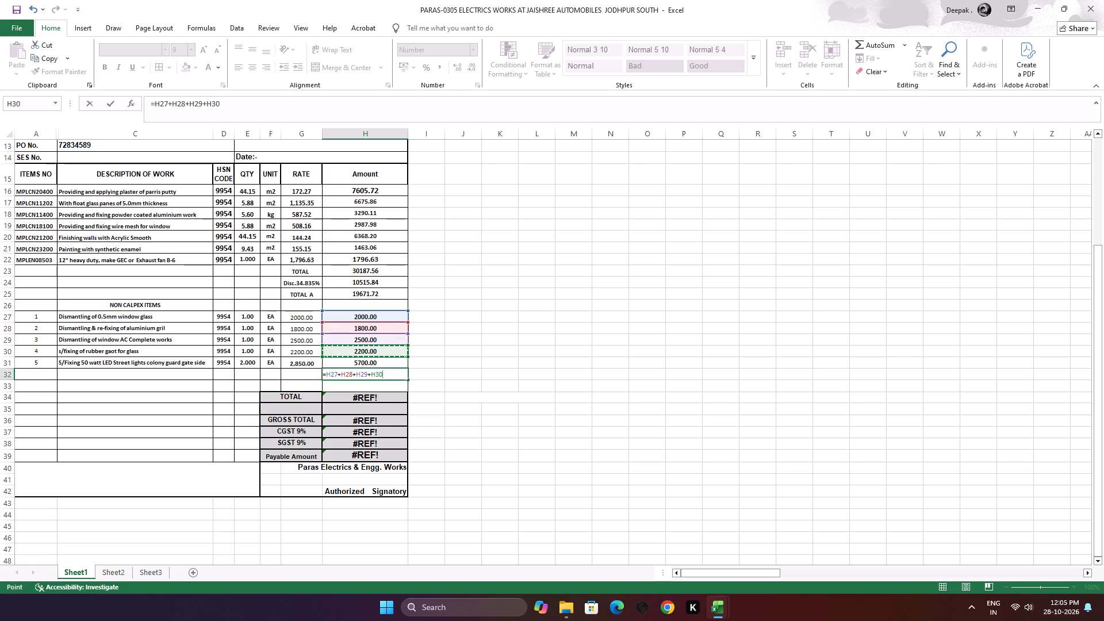
key(shift+plus)
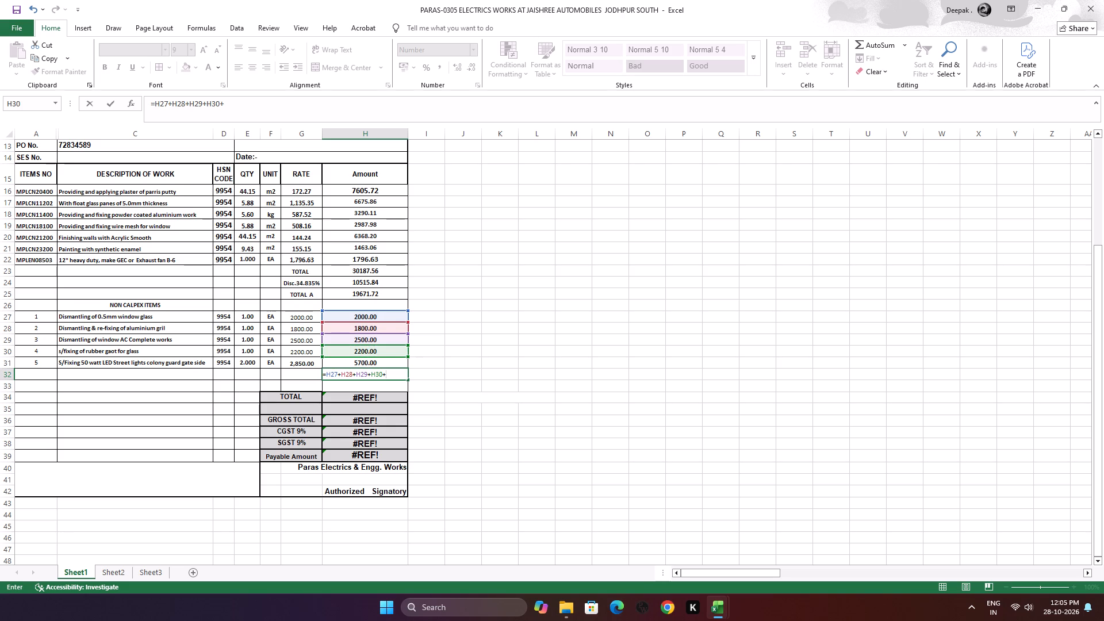
click(392, 362)
key(Return)
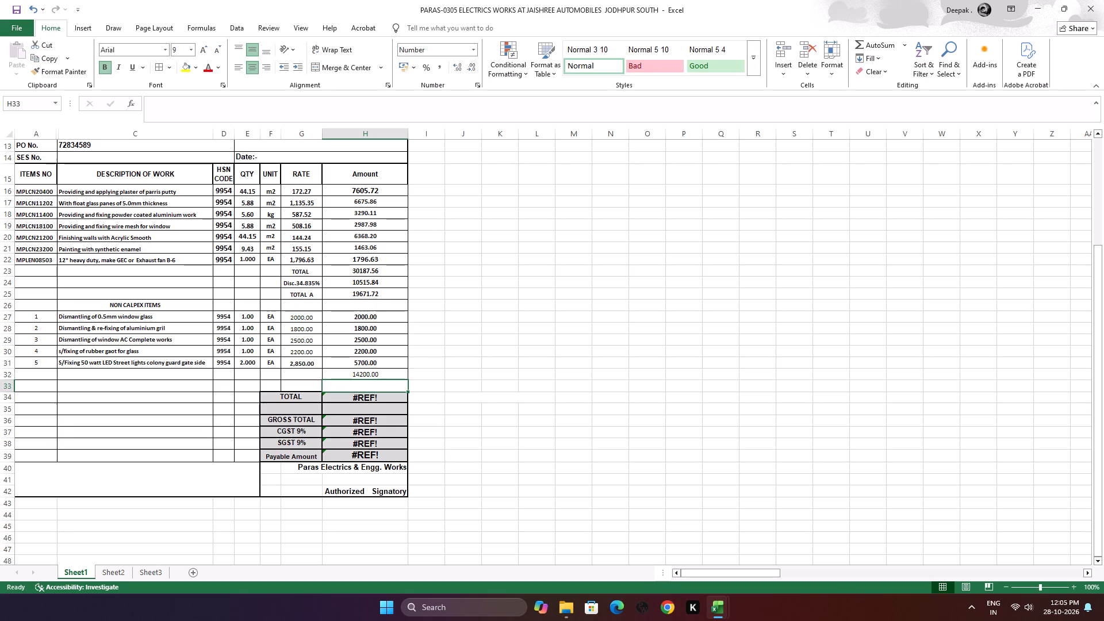
Make the non-capex total in H32 bold.
click(394, 374)
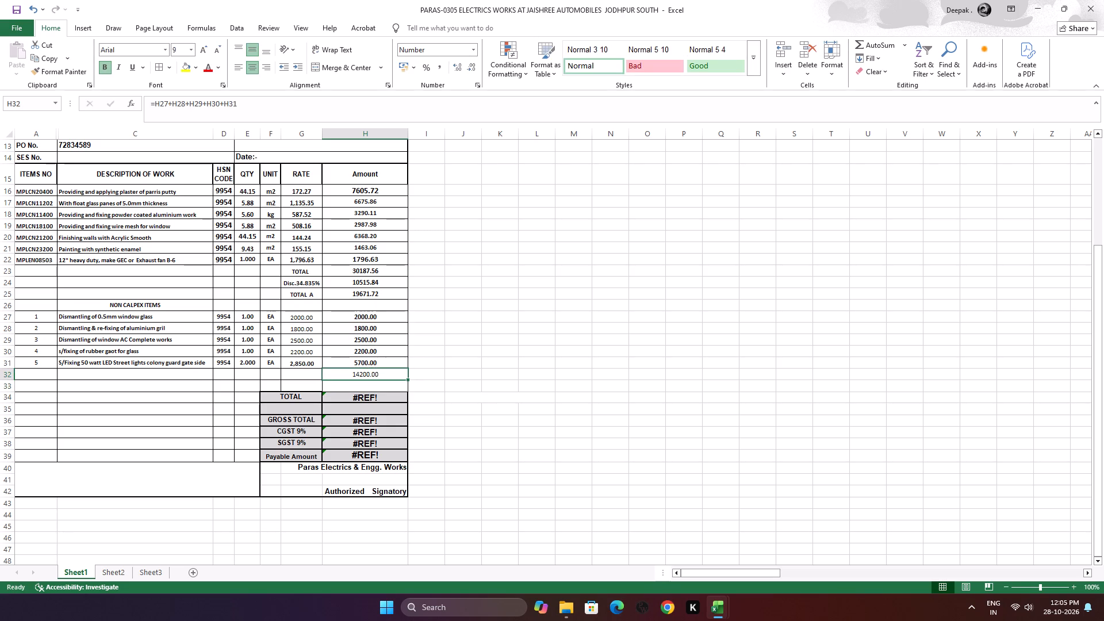
click(103, 68)
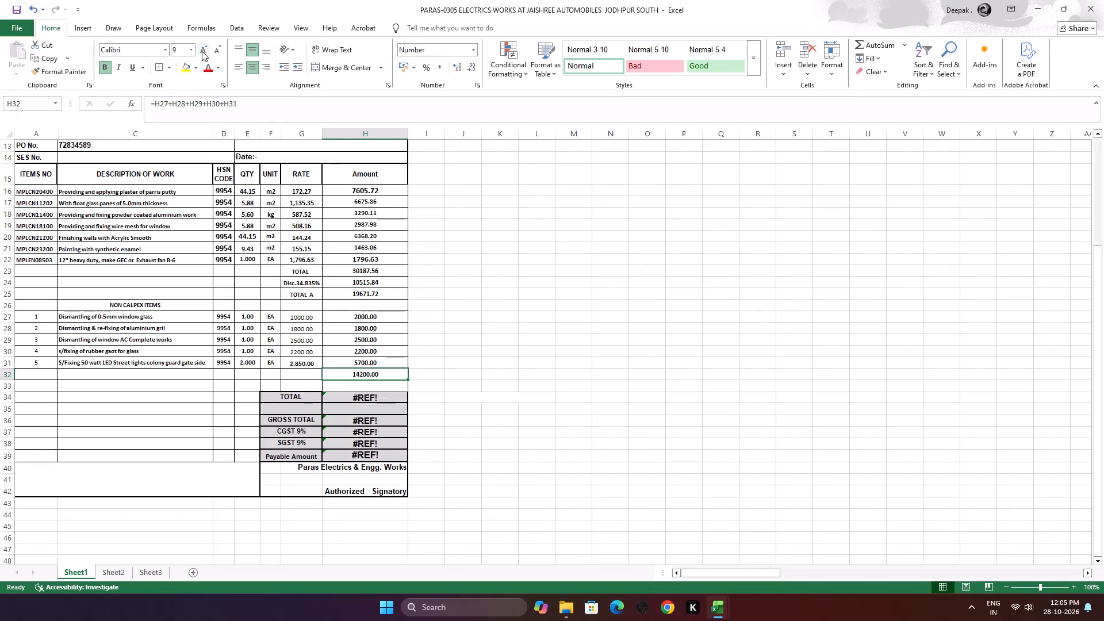
Increase the font size of the non-capex total in H32 to 10.
click(202, 51)
Label the non-capex total by entering TOTAL B in G32.
click(306, 376)
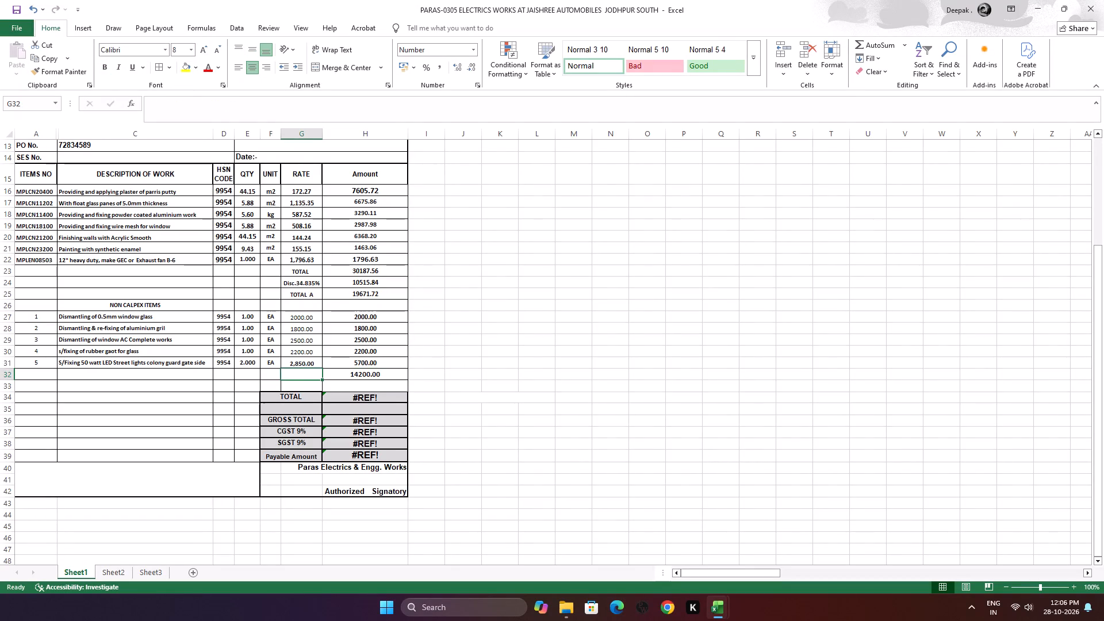
key(t)
key(BackSpace)
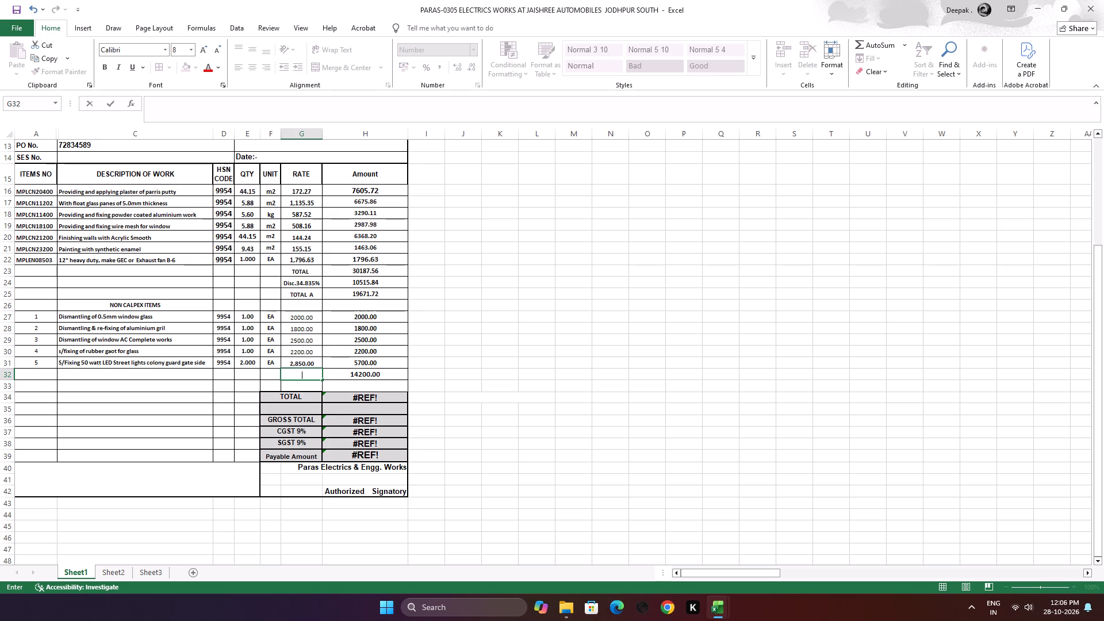
text(TOT)
text(AL)
key(space)
text(B)
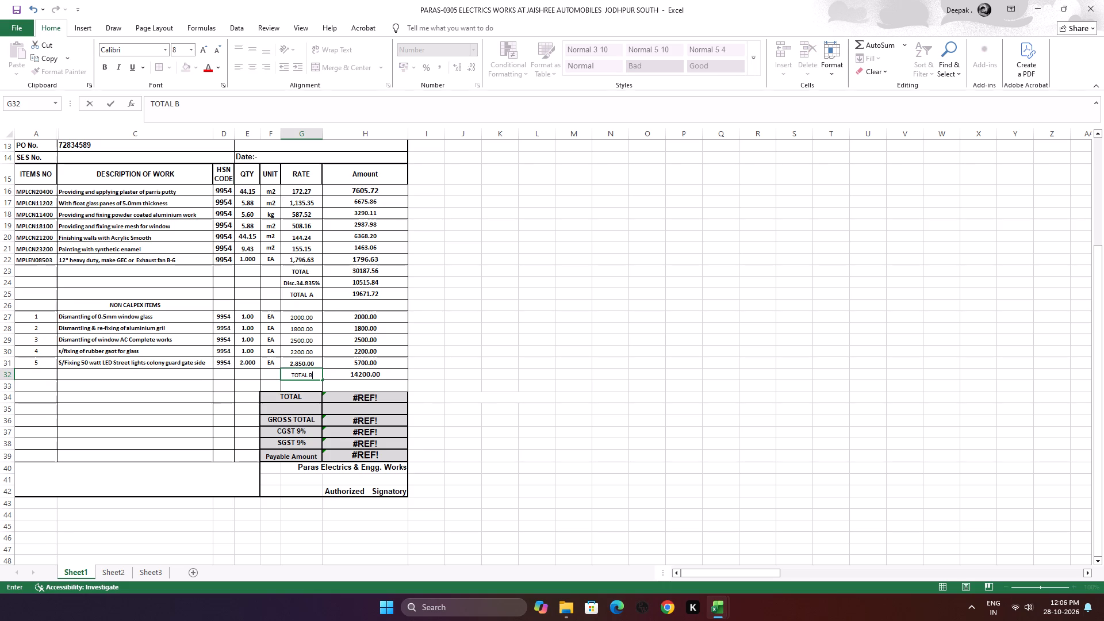
click(213, 389)
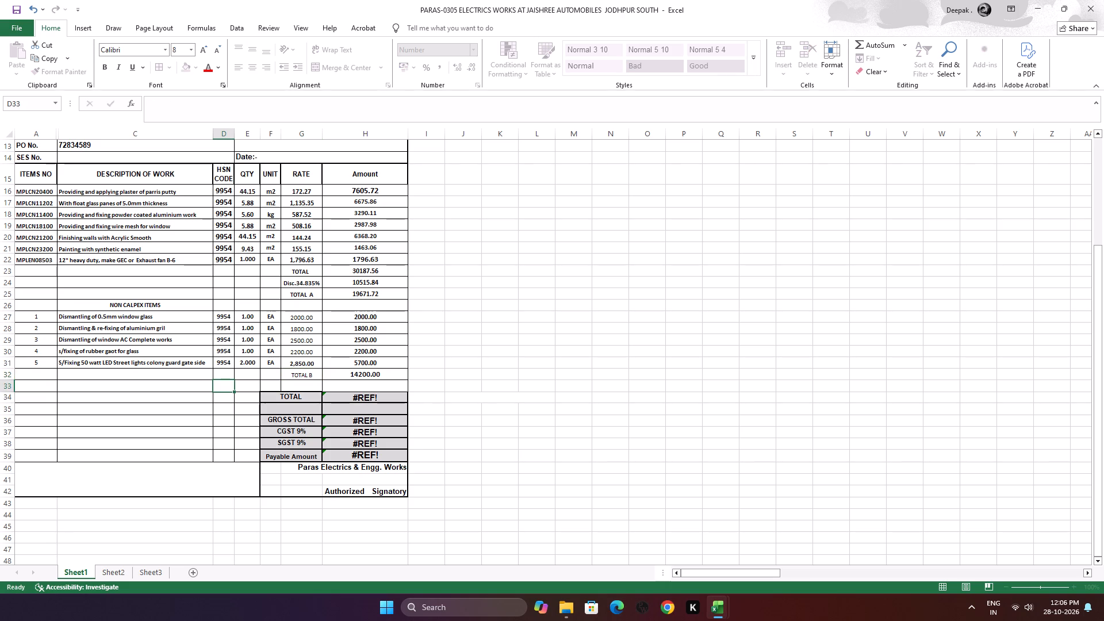
Make the TOTAL B label in G32 bold and increase its font size to 10.
click(314, 377)
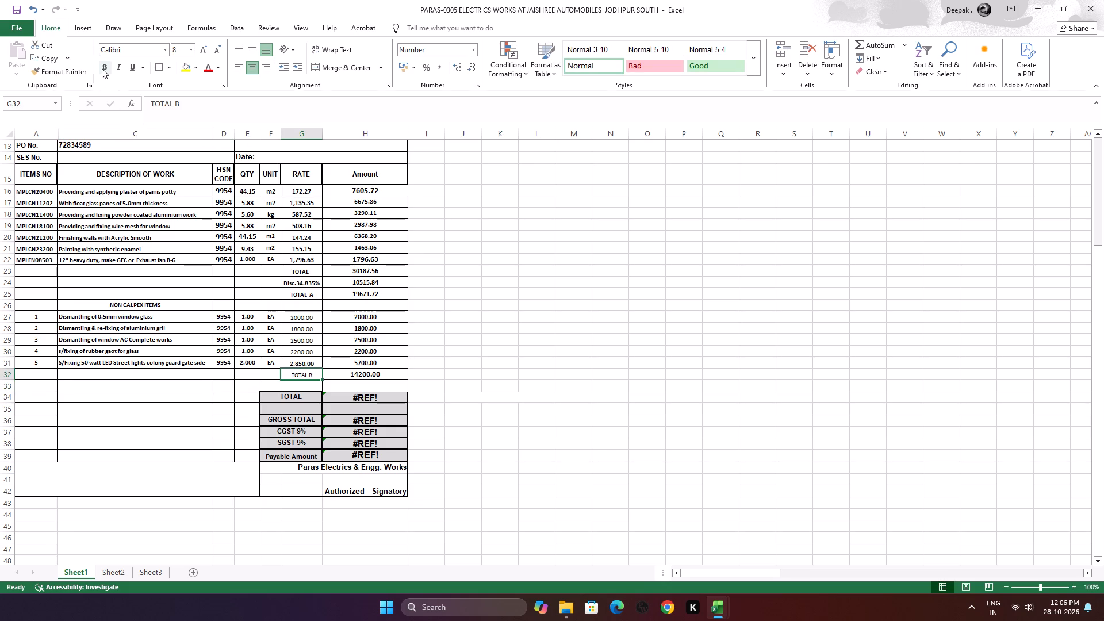
click(102, 68)
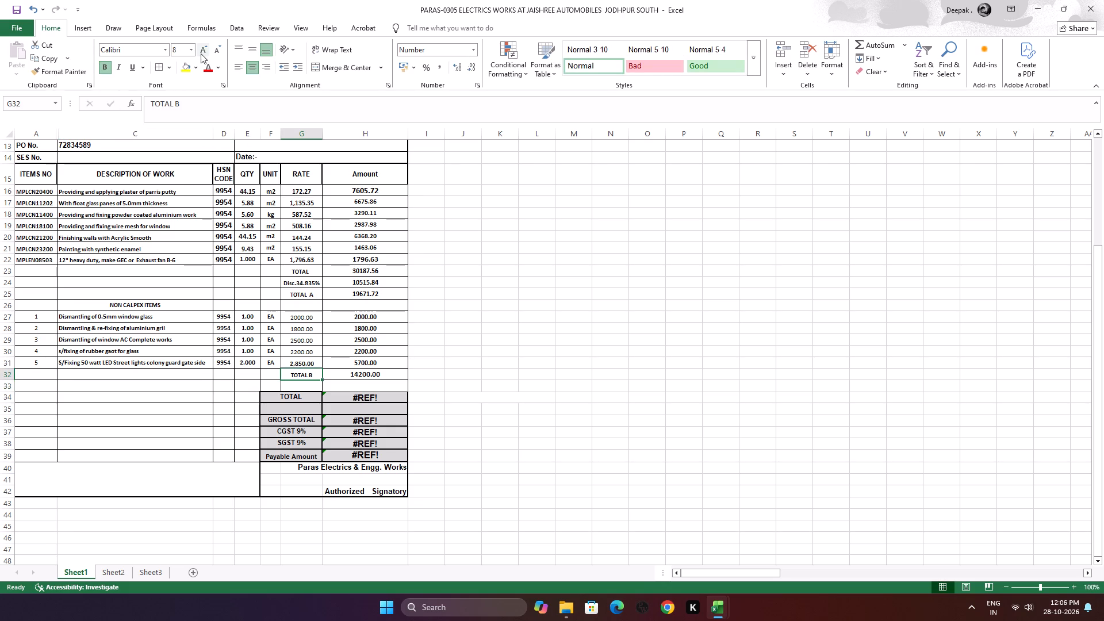
click(201, 53)
click(201, 53)
Increase the font size of the TOTAL A, Disc.34.835% and TOTAL labels in G25, G24 and G23 to 9.
click(302, 298)
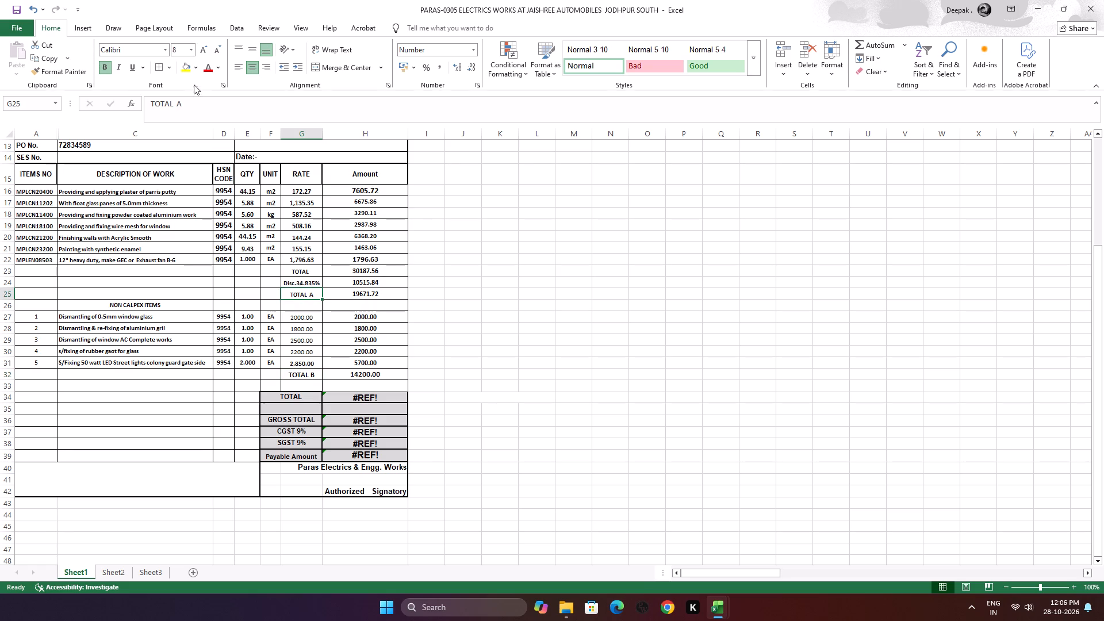
click(203, 52)
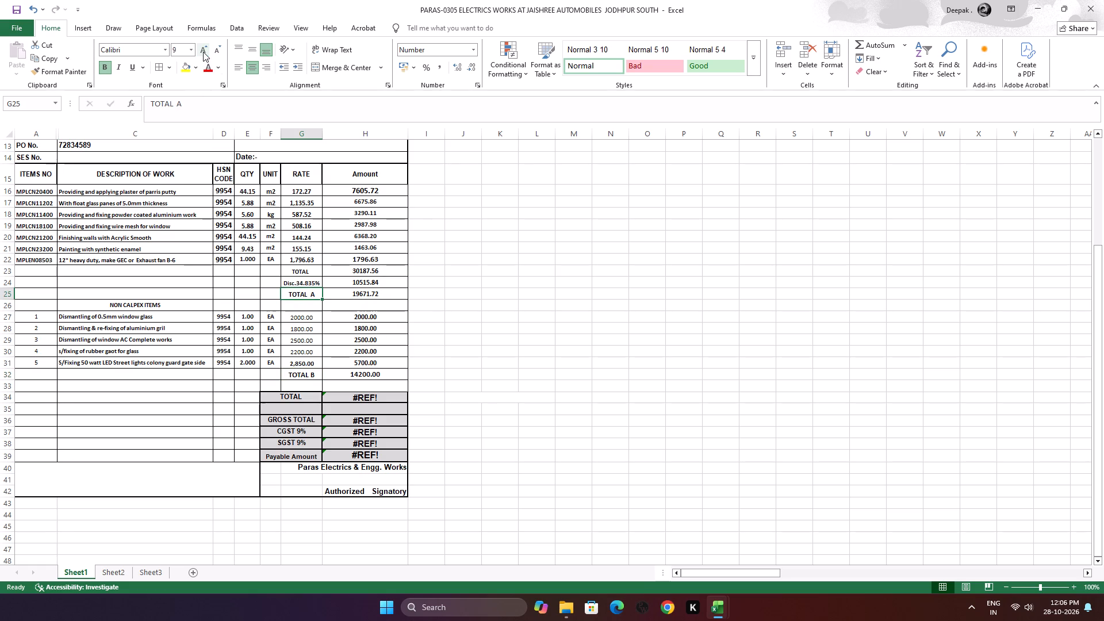
key(Up)
click(203, 52)
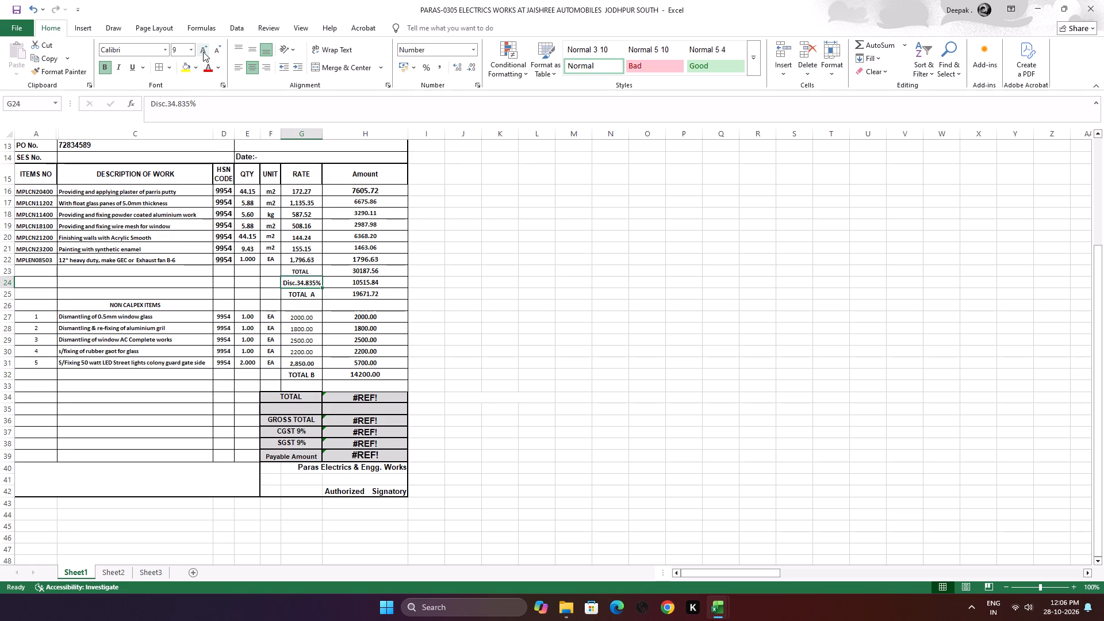
key(Up)
click(203, 52)
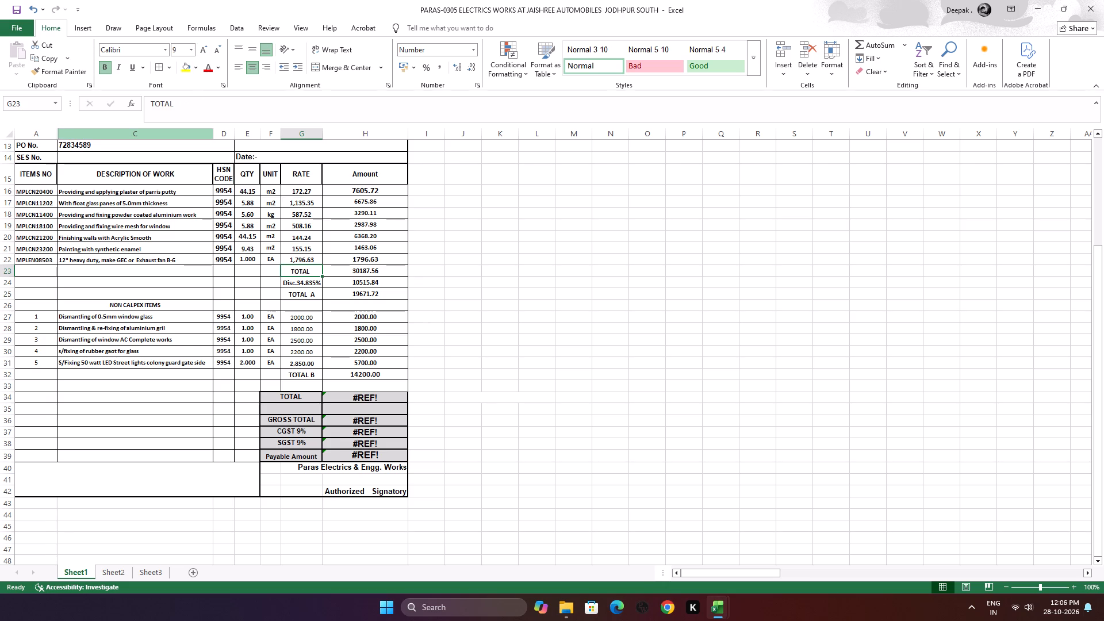
Replace the broken TOTAL formula in H34 with =H25+H32, adding TOTAL A and TOTAL B.
click(376, 397)
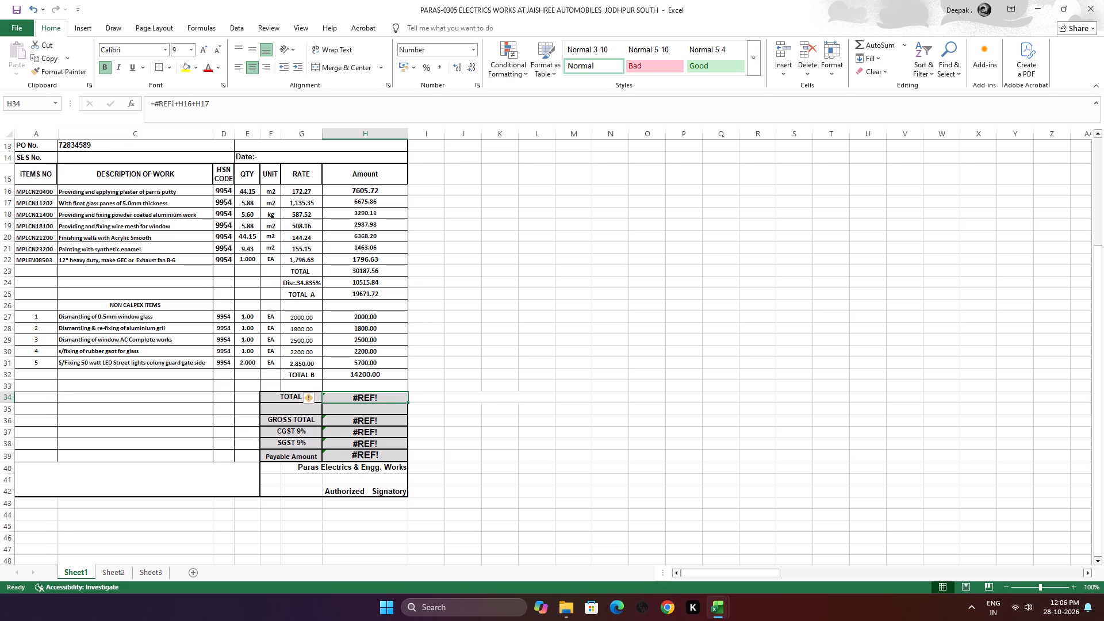
key(equal)
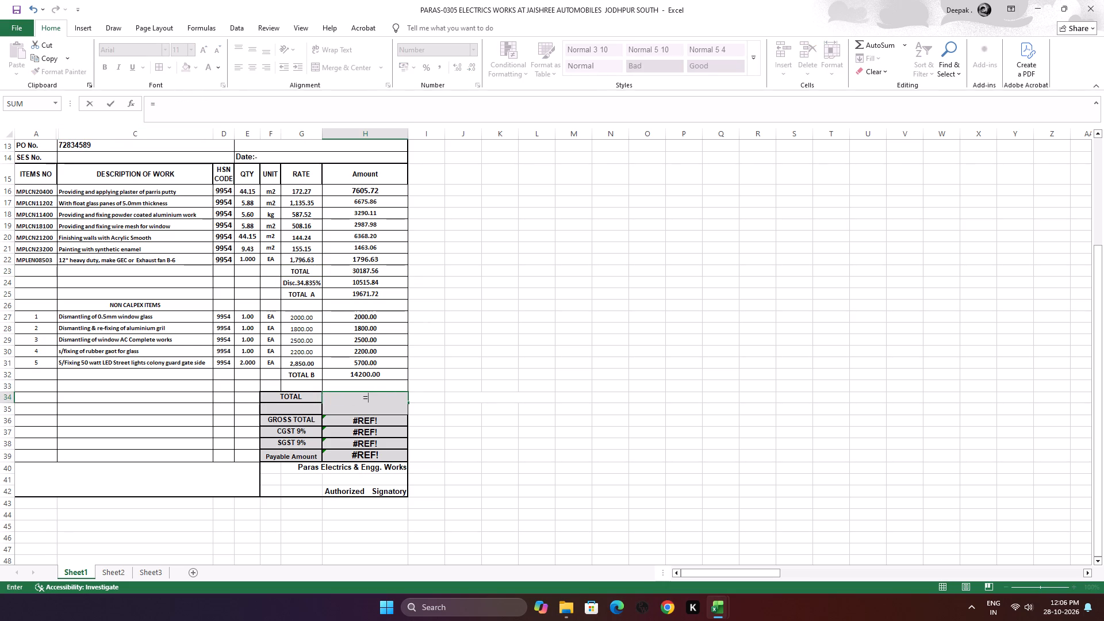
click(396, 294)
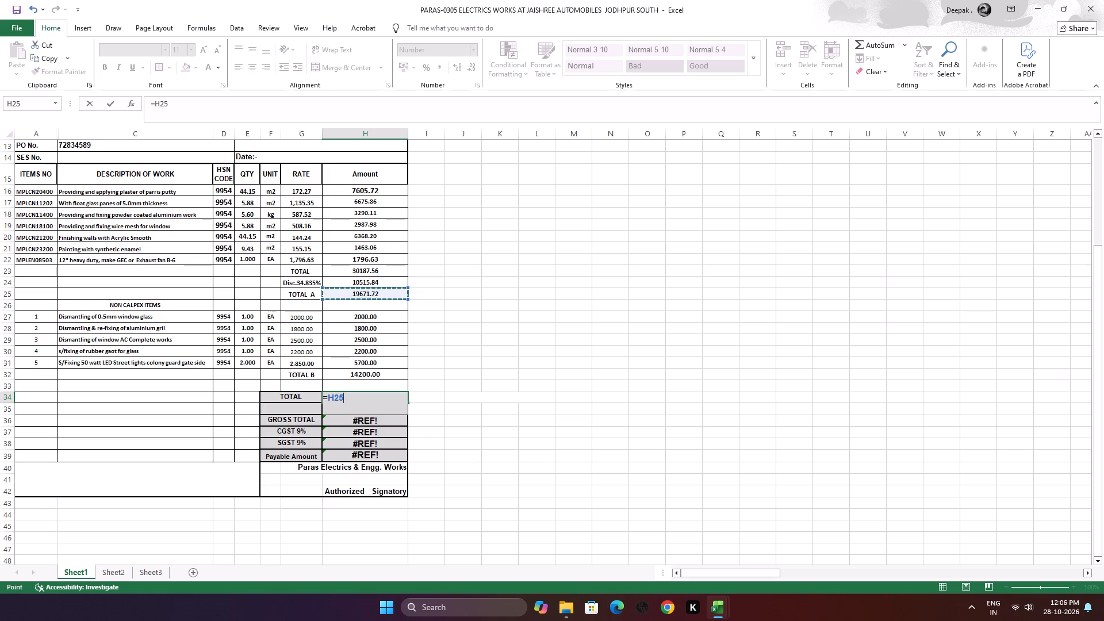
key(shift+plus)
click(388, 376)
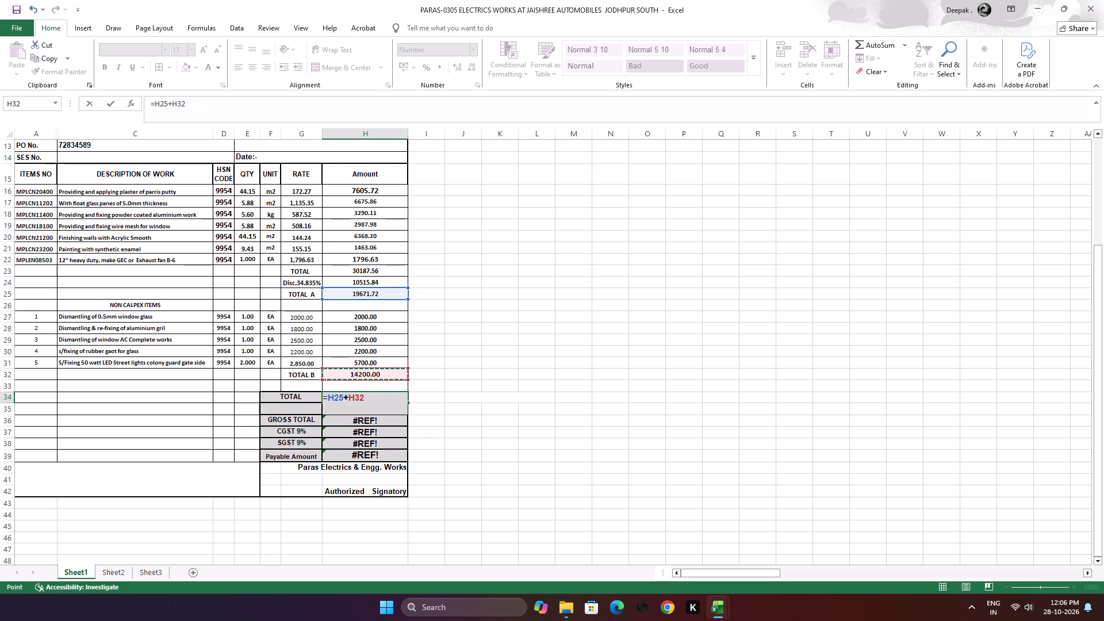
key(Return)
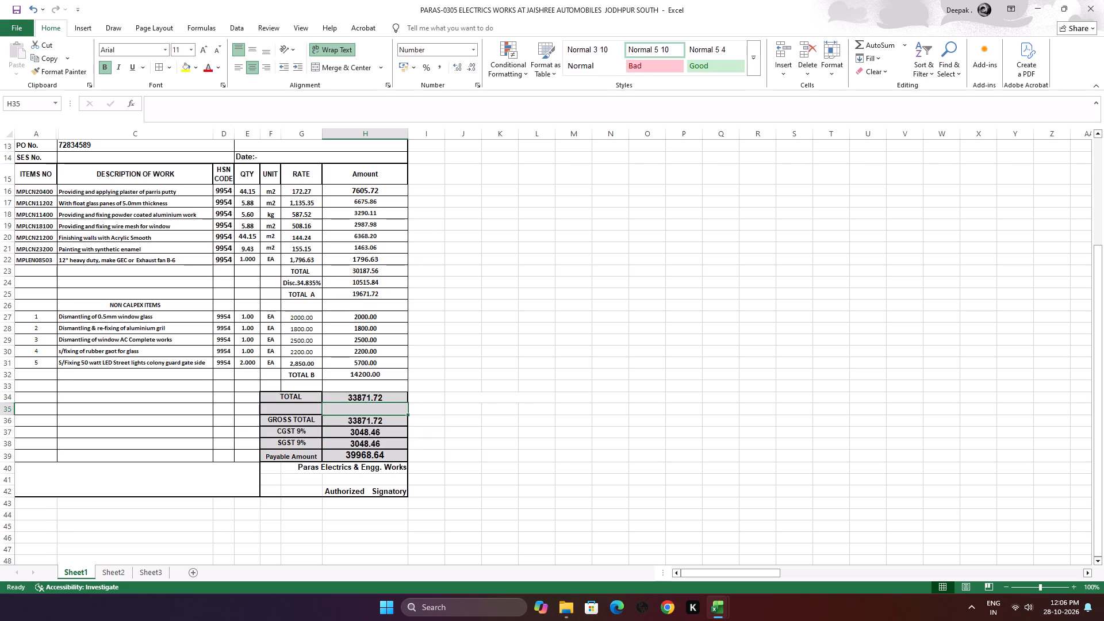
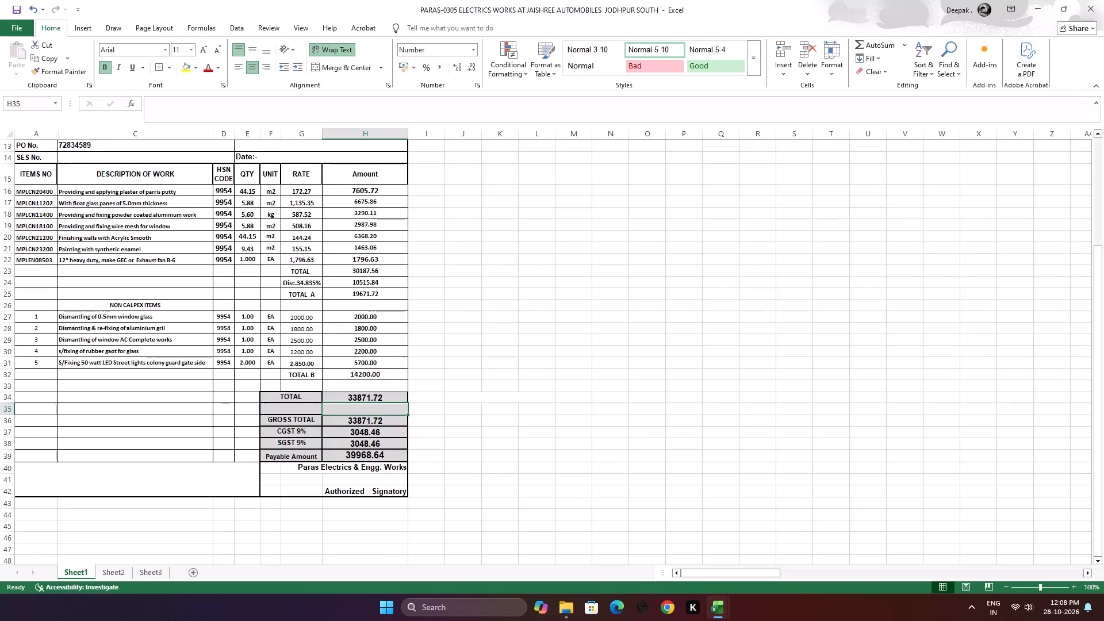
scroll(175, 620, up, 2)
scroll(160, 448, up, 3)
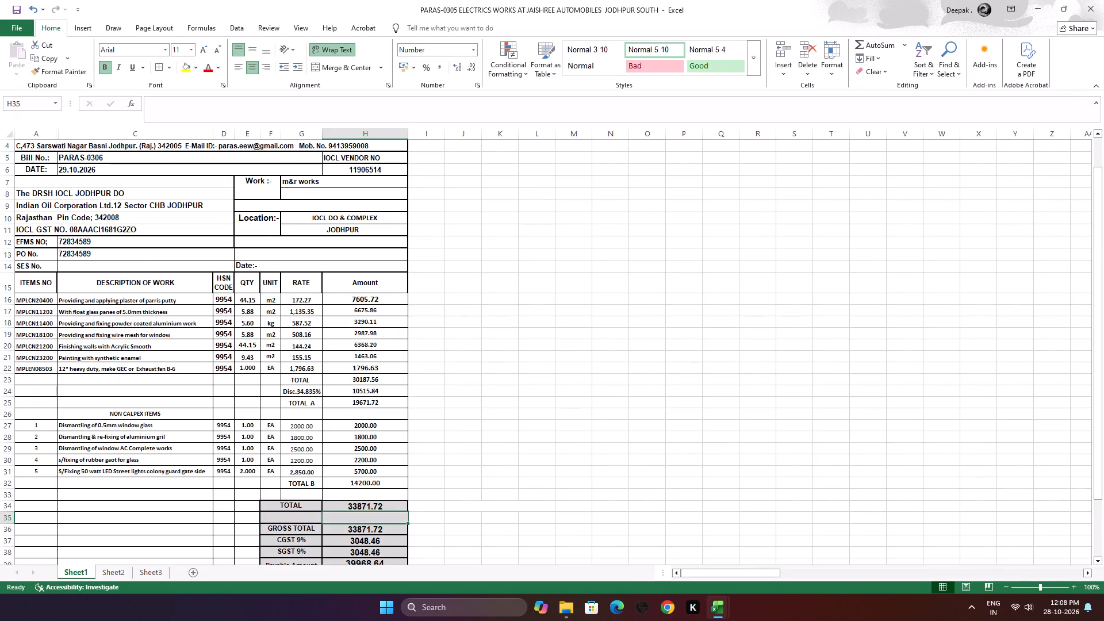